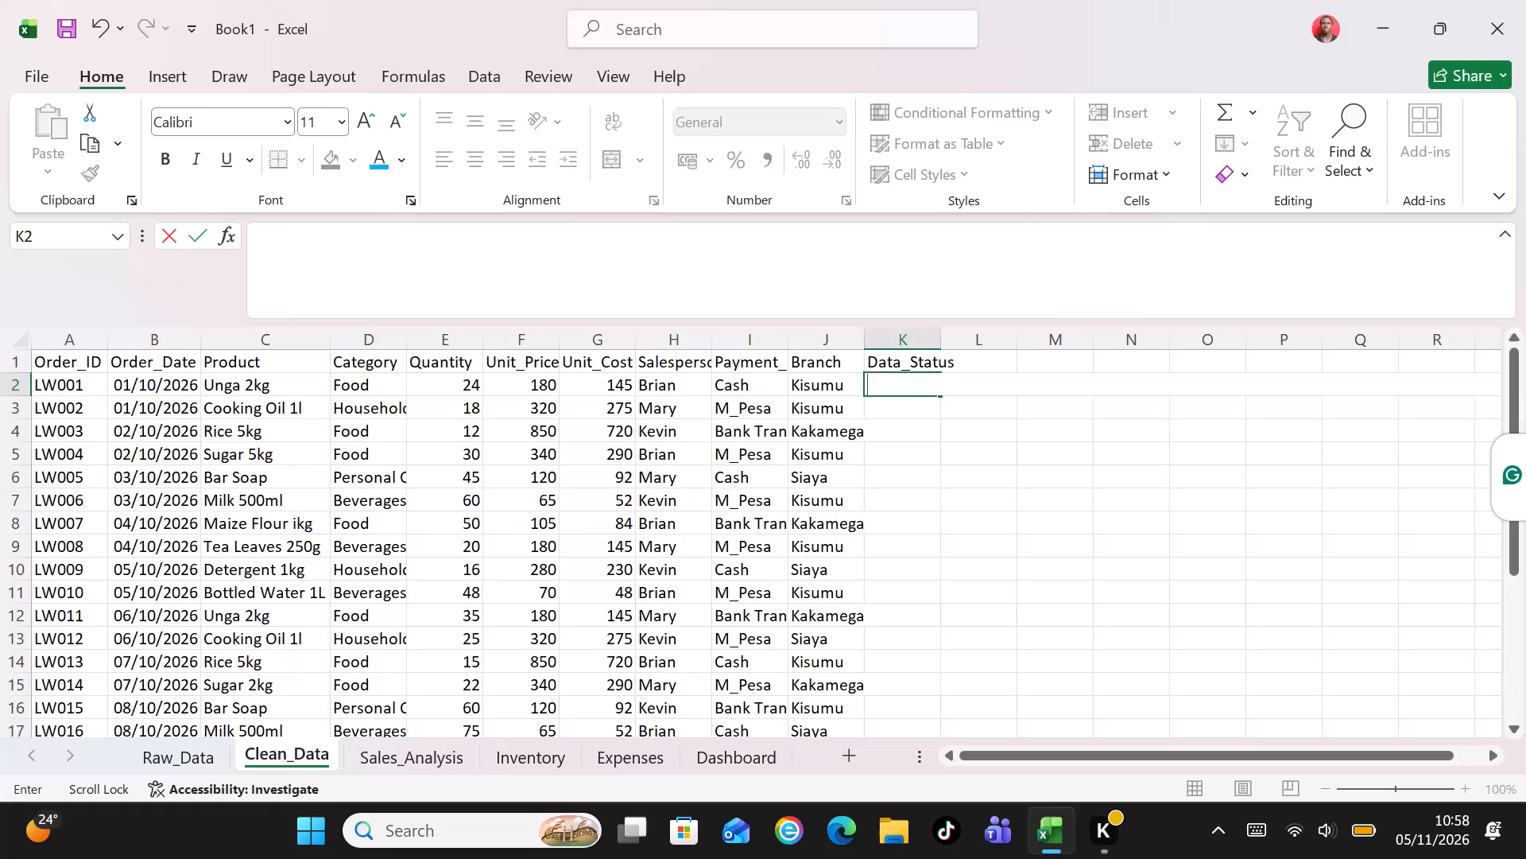
In K2 under Data_Status, start the formula =IF(AND( with the conditions A2<>"" and ISNUMBER(B2).
{"action": "left_click", "coordinate": [887, 383]}
{"action": "key", "text": "equal"}
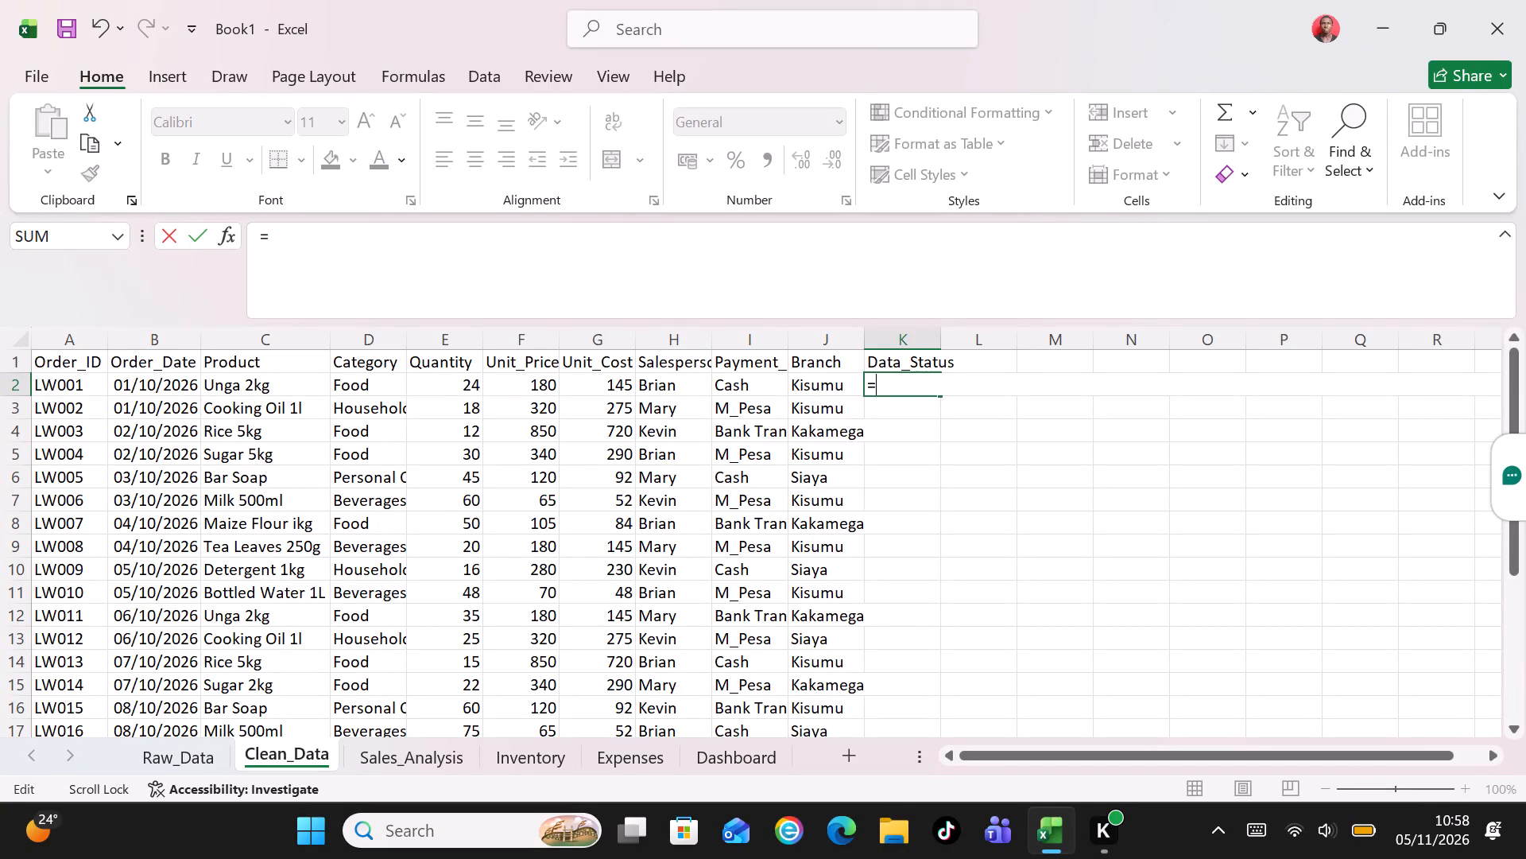
{"action": "type", "text": "IF"}
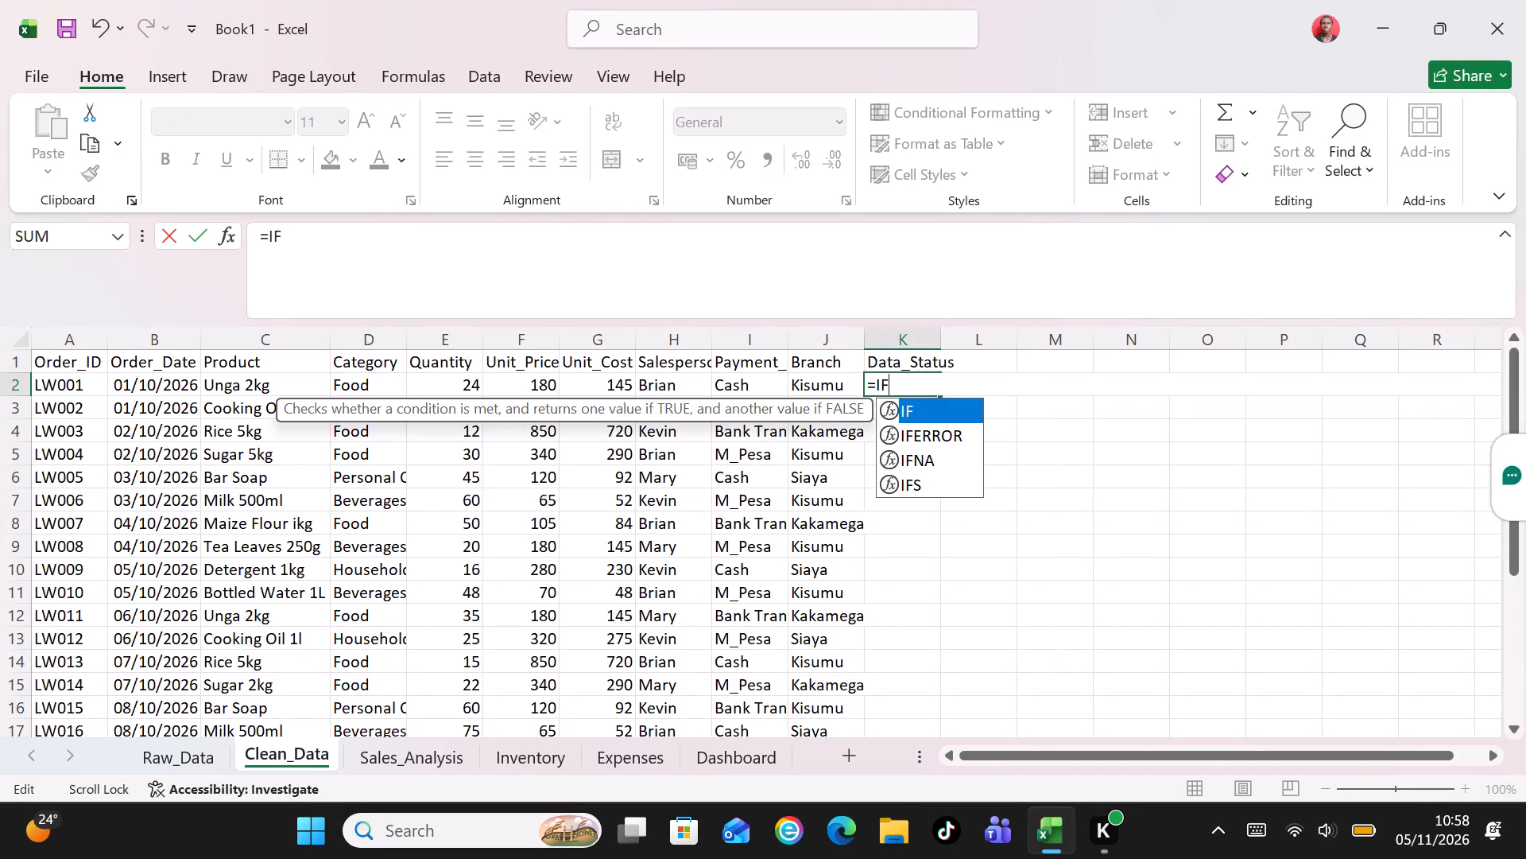
{"action": "key", "text": "shift+parenleft"}
{"action": "type", "text": "AND"}
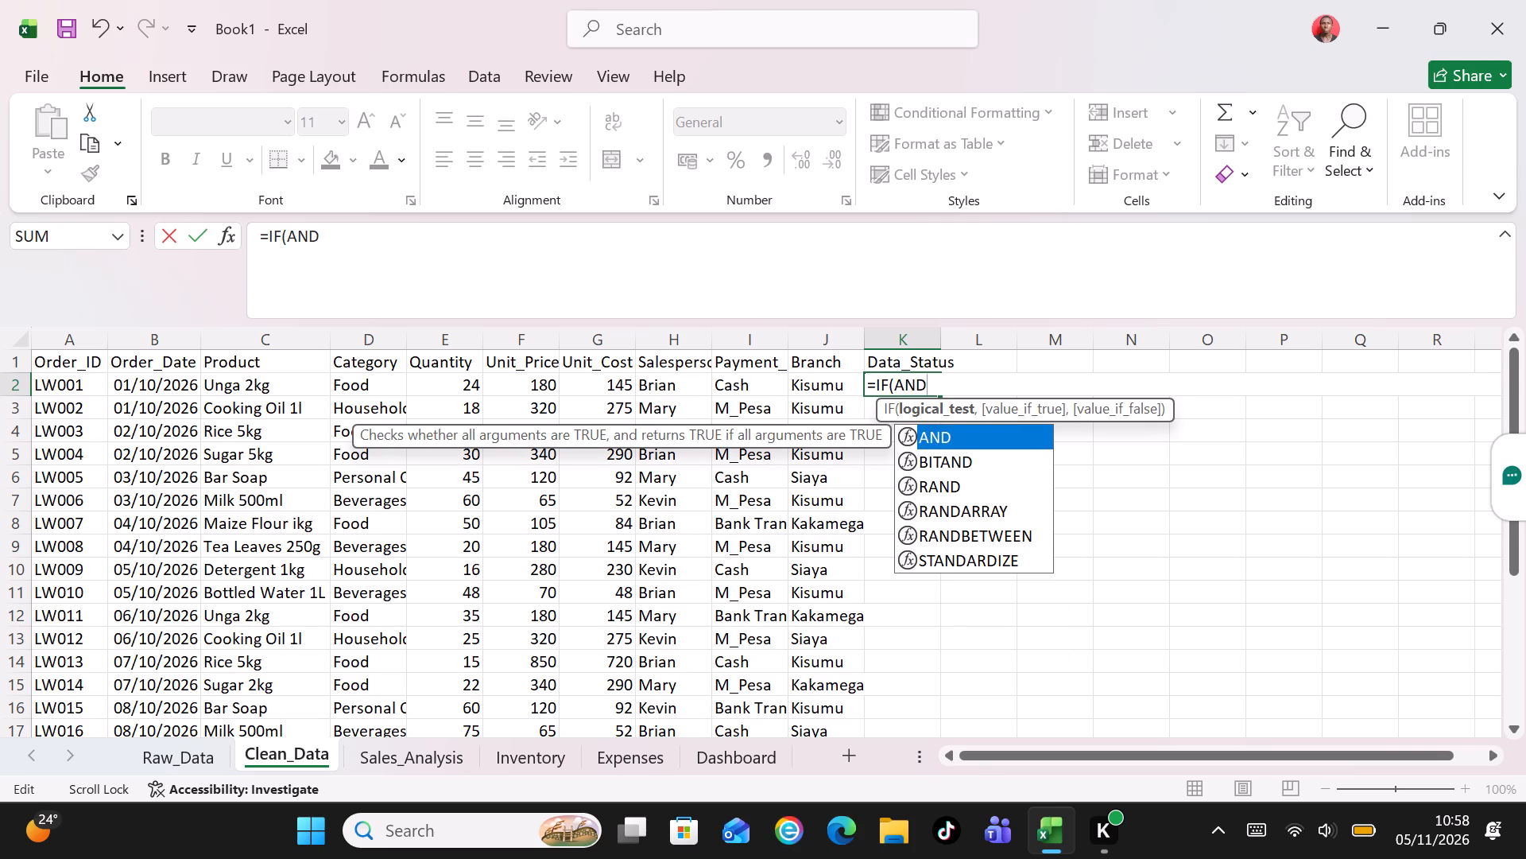
{"action": "key", "text": "shift+parenleft"}
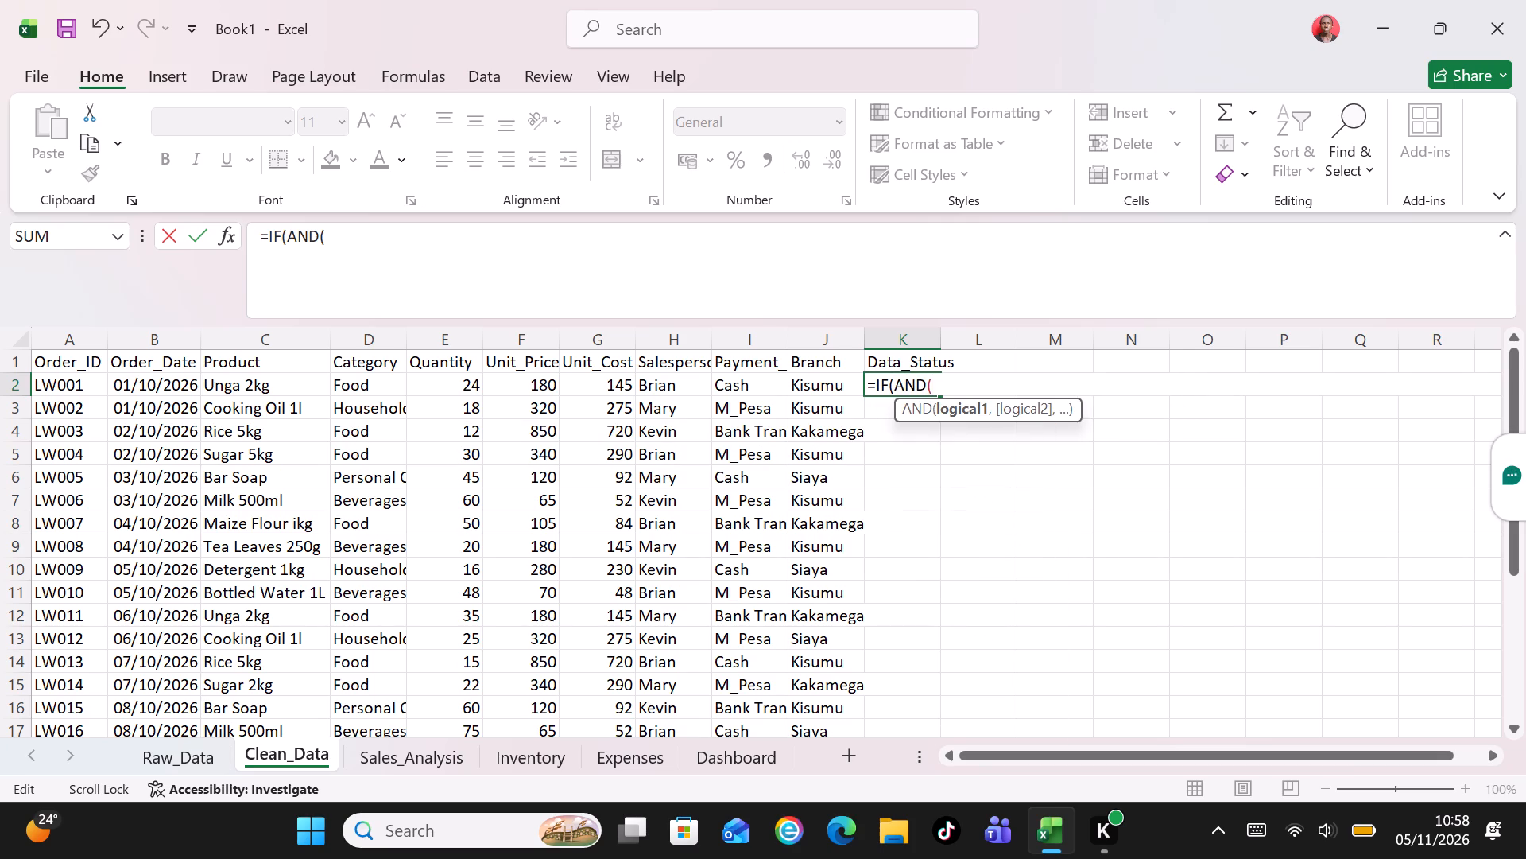
{"action": "type", "text": "A2"}
{"action": "type", "text": "<>"}
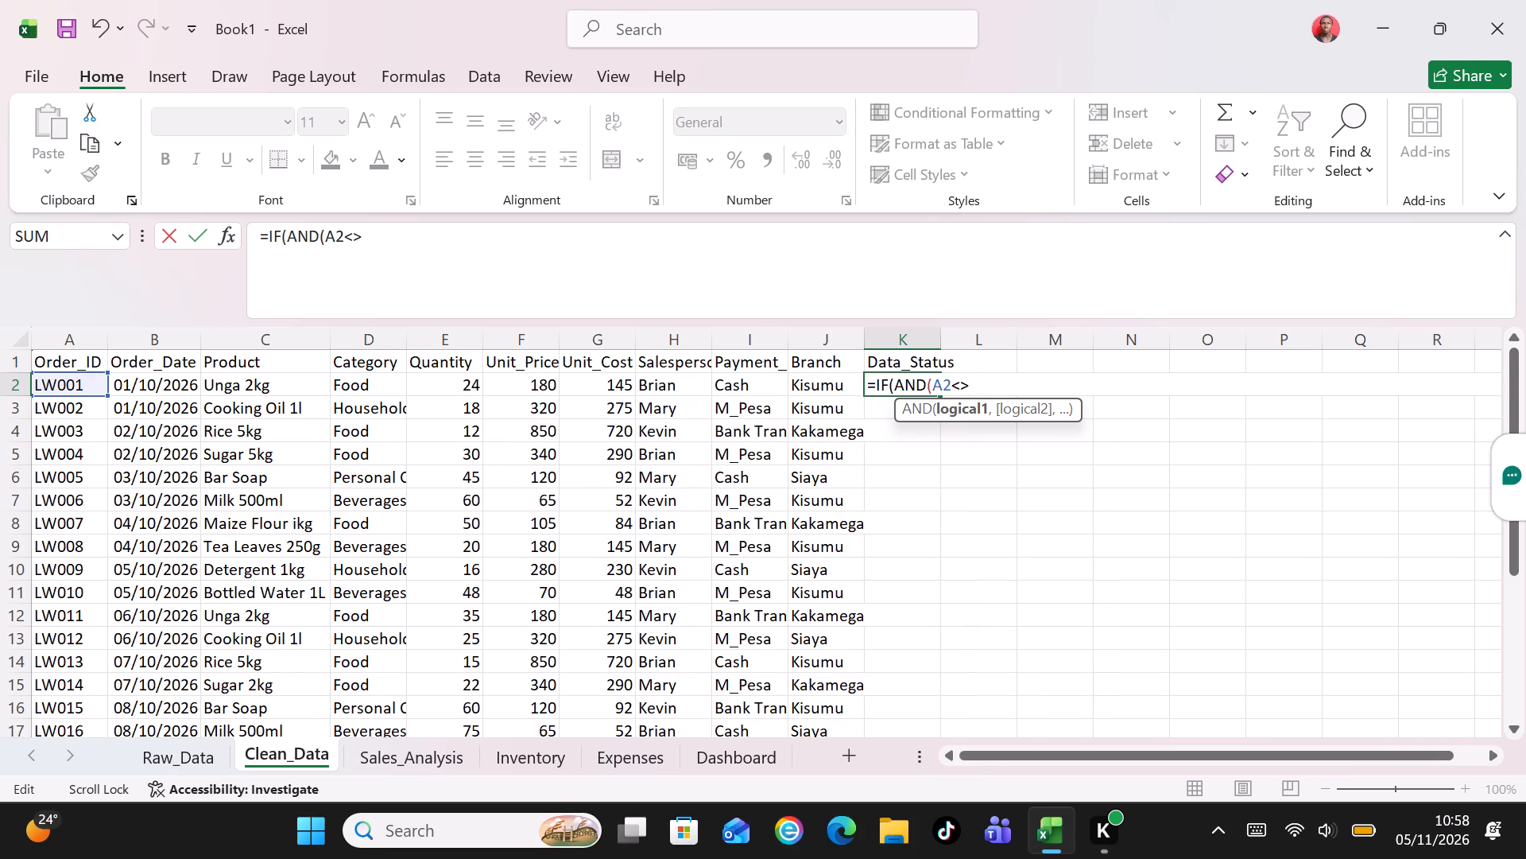
{"action": "type", "text": "\"\""}
{"action": "key", "text": "comma"}
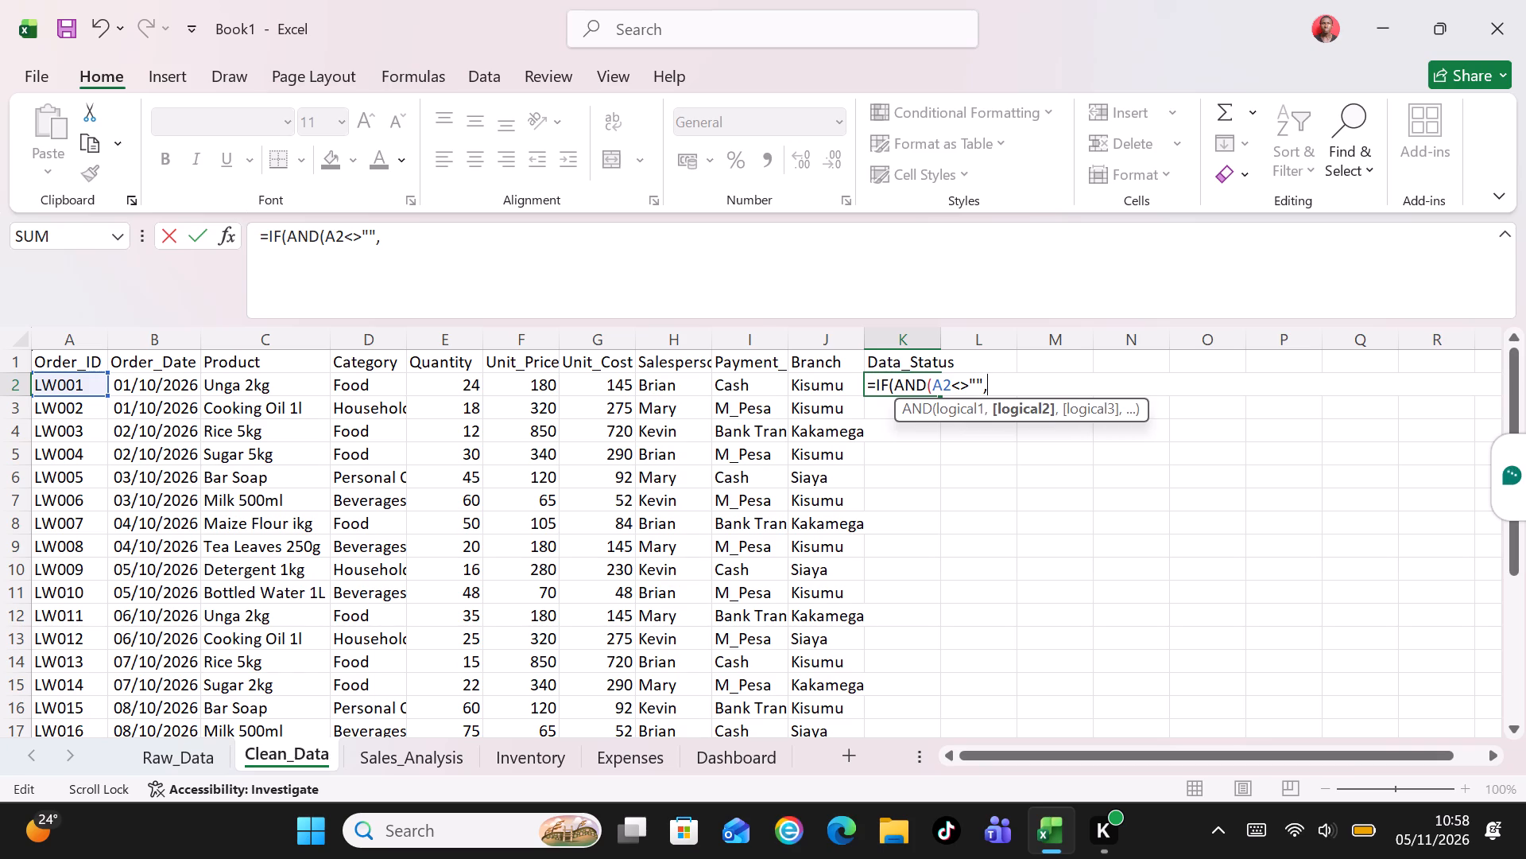
{"action": "type", "text": "ISNUMBER"}
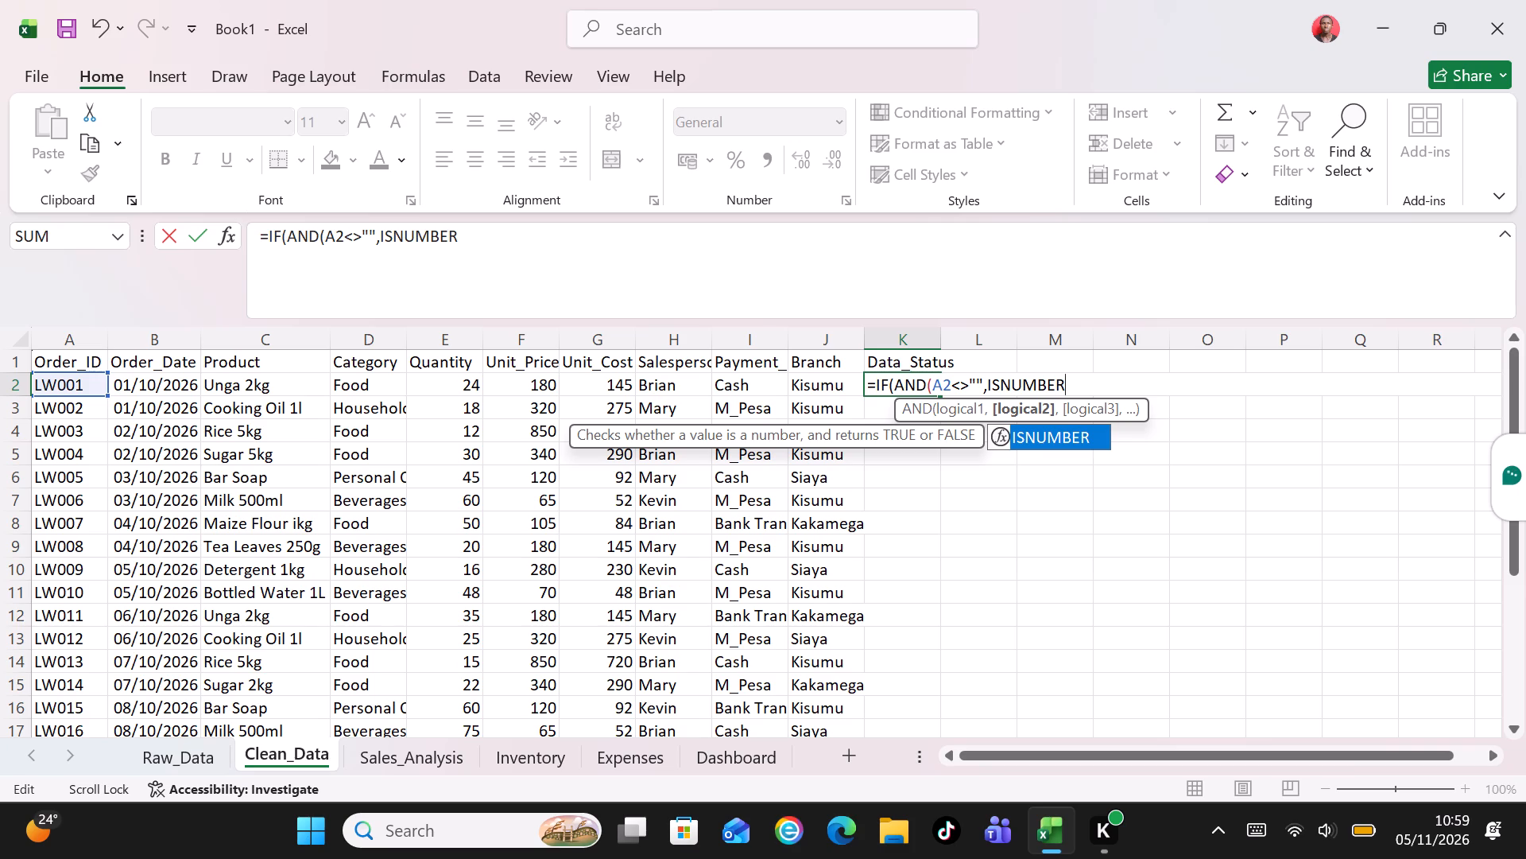
{"action": "key", "text": "shift+parenleft"}
{"action": "type", "text": "B2"}
{"action": "key", "text": "shift+parenright"}
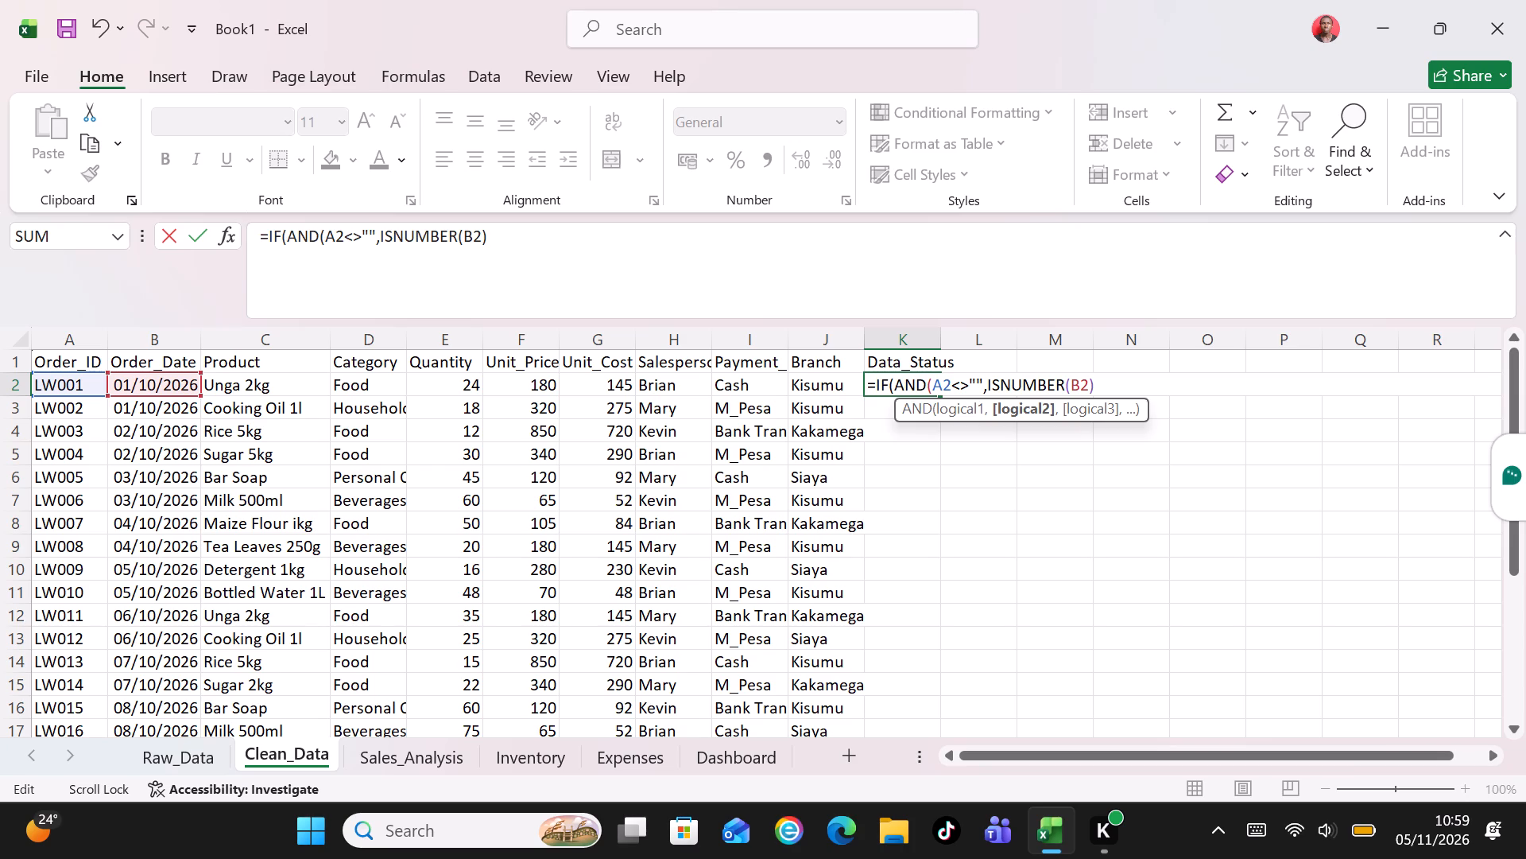
Add the non-blank conditions C2<>"" and D2<>"" to the AND test in the K2 formula.
{"action": "type", "text": ",C2"}
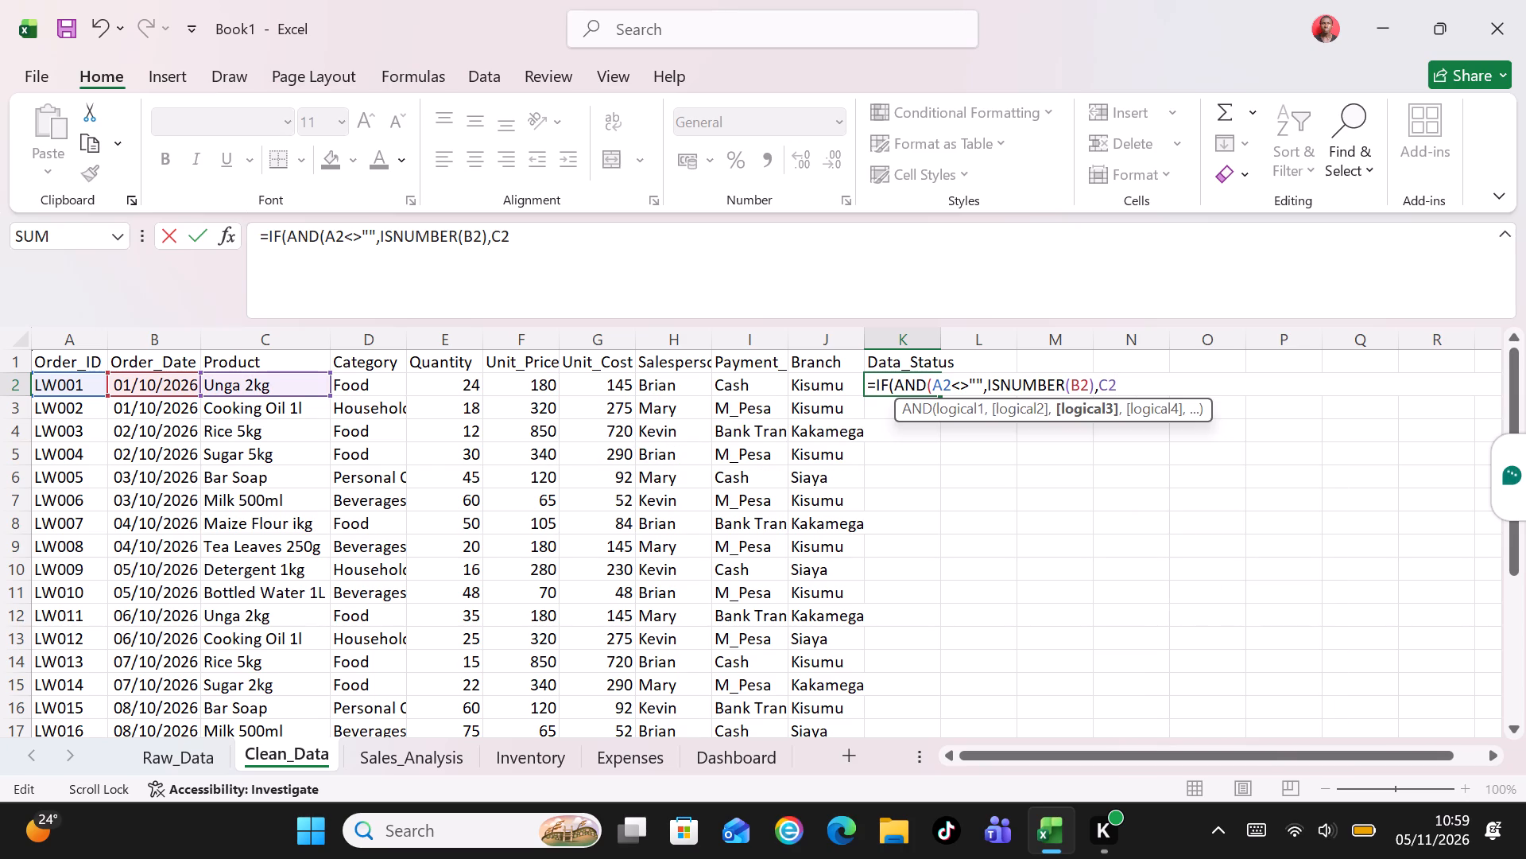
{"action": "type", "text": "<>"}
{"action": "type", "text": "\"\""}
{"action": "key", "text": "comma"}
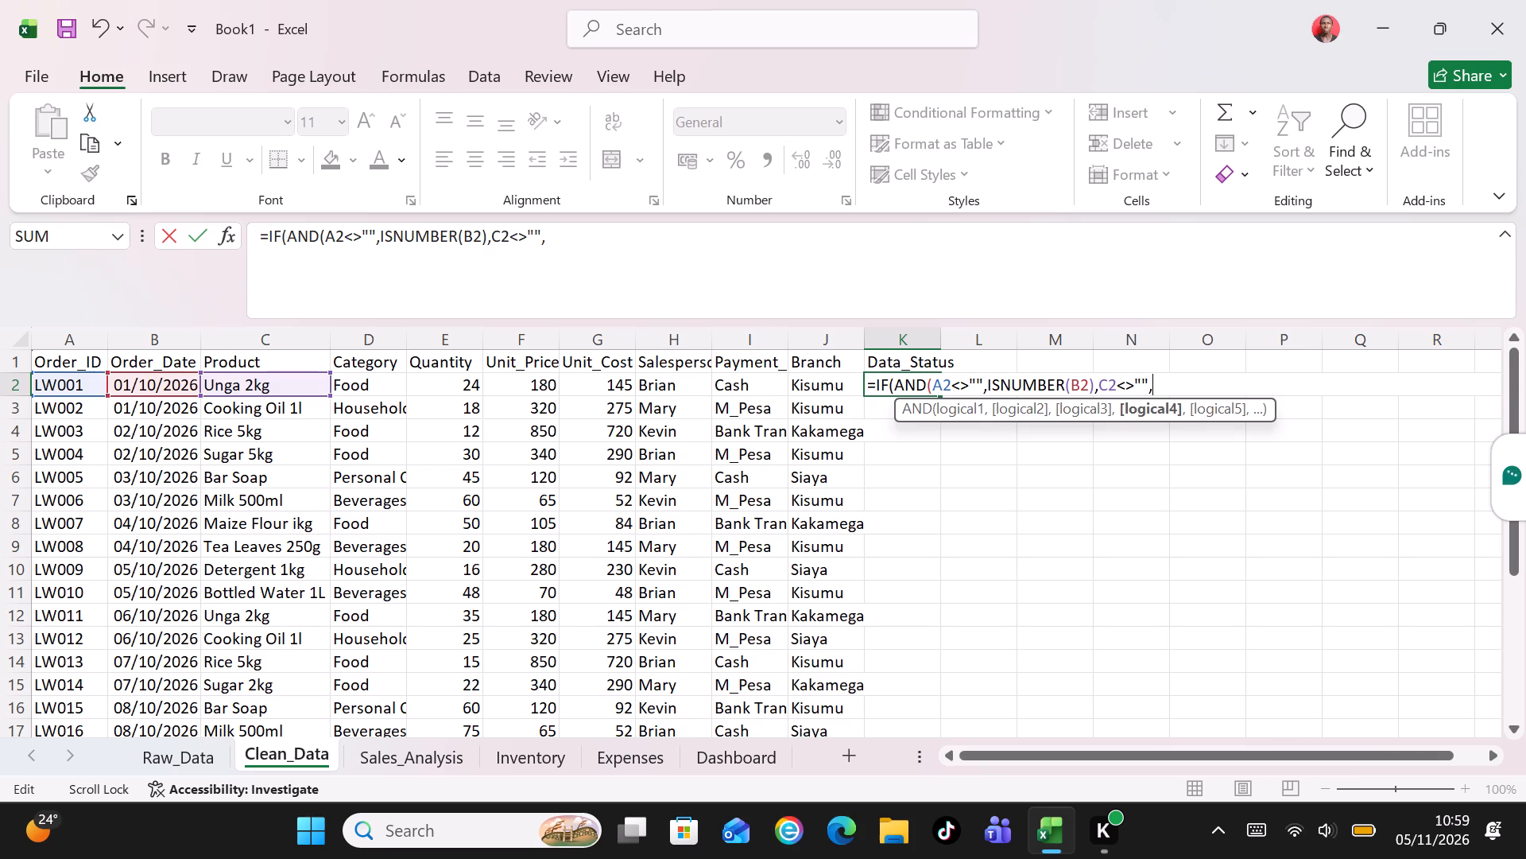
{"action": "type", "text": "D2"}
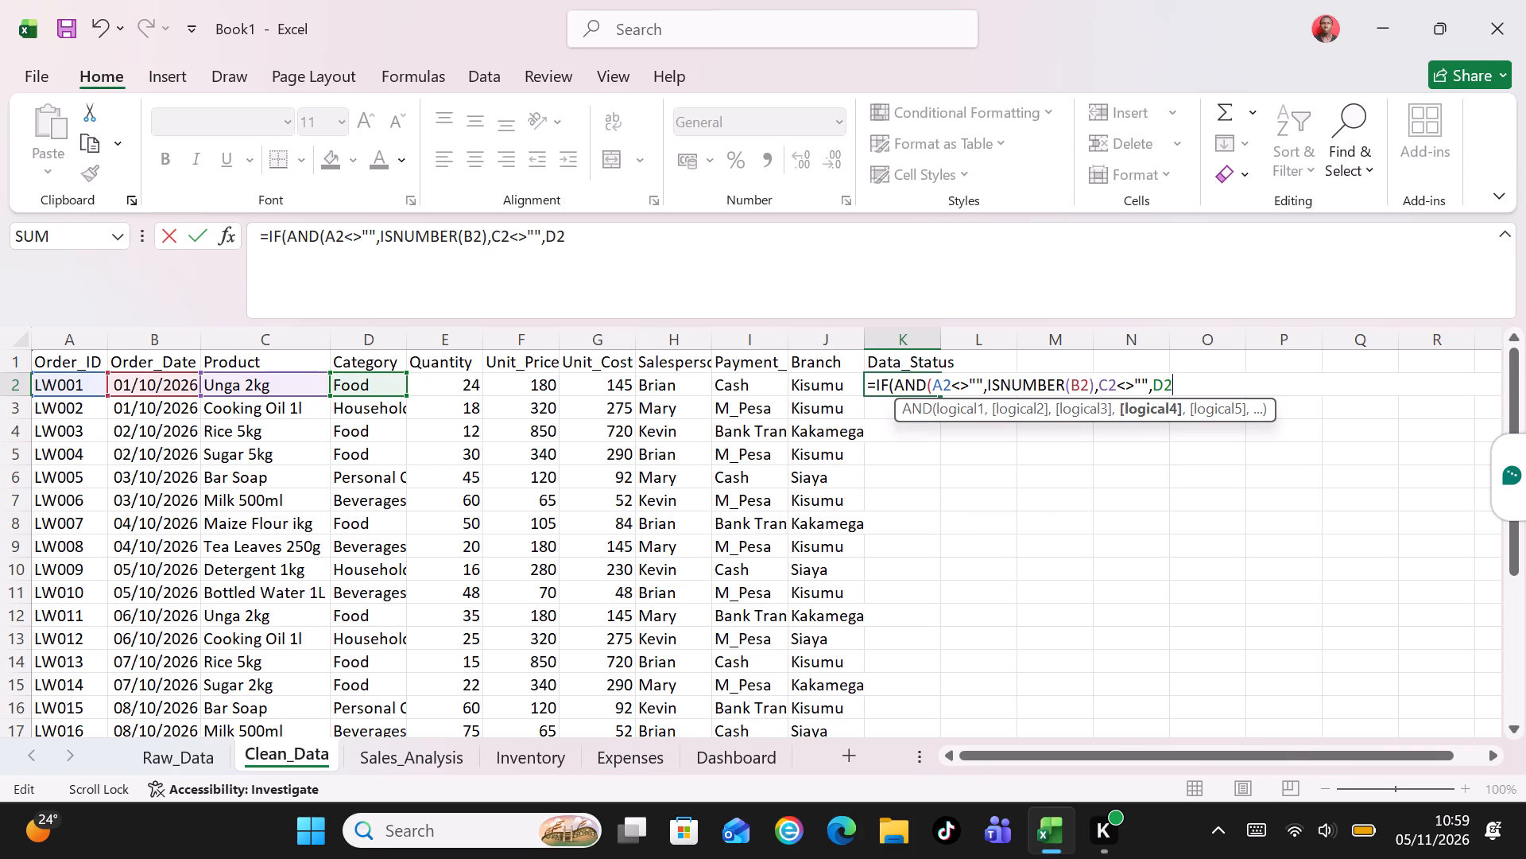
{"action": "type", "text": "<>"}
{"action": "type", "text": "\"\""}
{"action": "key", "text": "comma"}
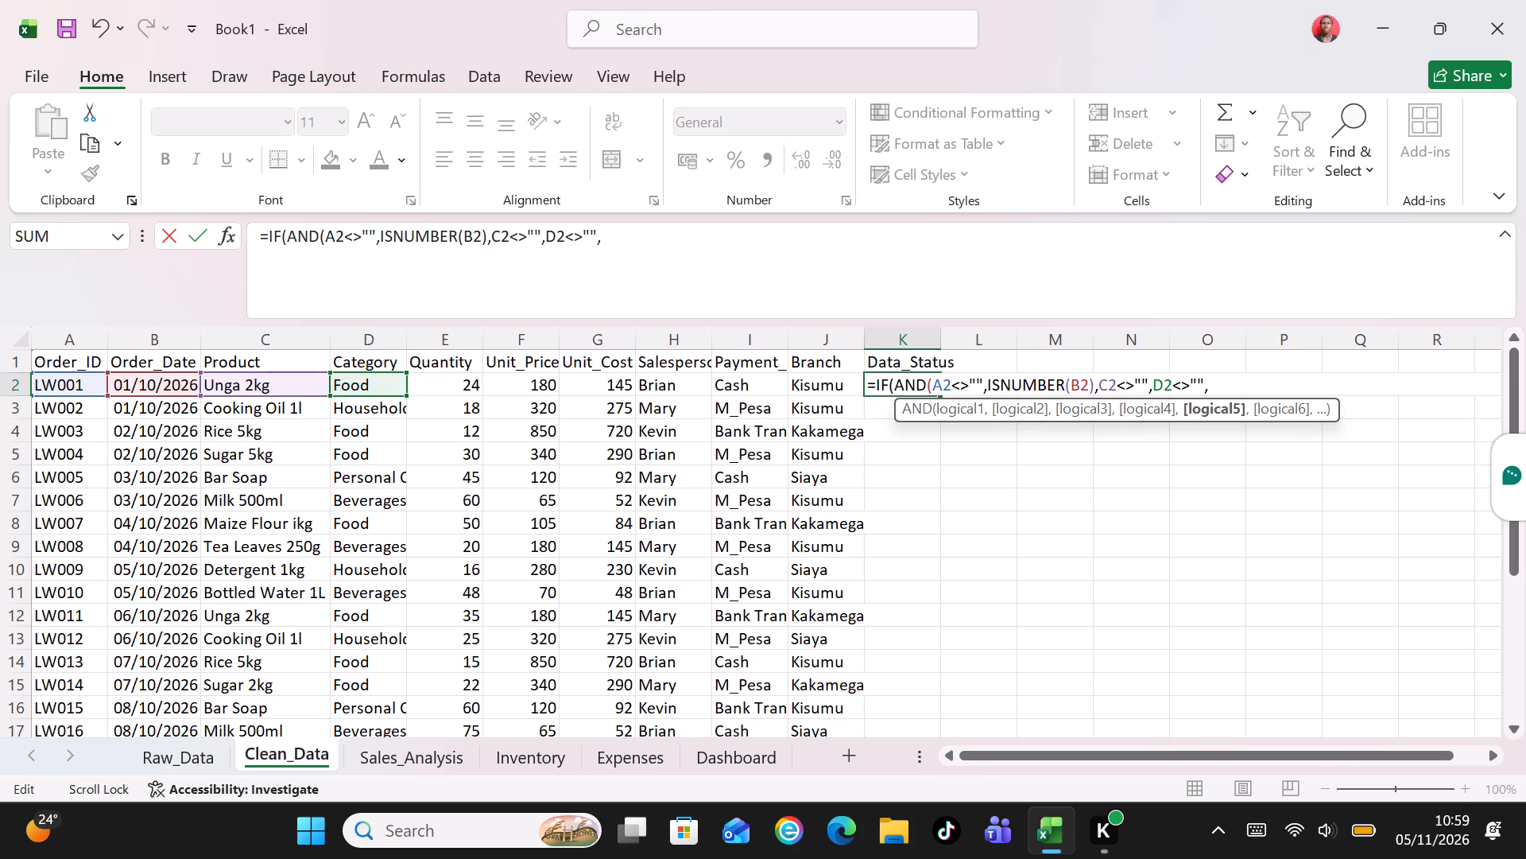
Add the quantity conditions ISNUMBER(E2) and E2>0 to the AND test in K2.
{"action": "type", "text": "ISNUMBER"}
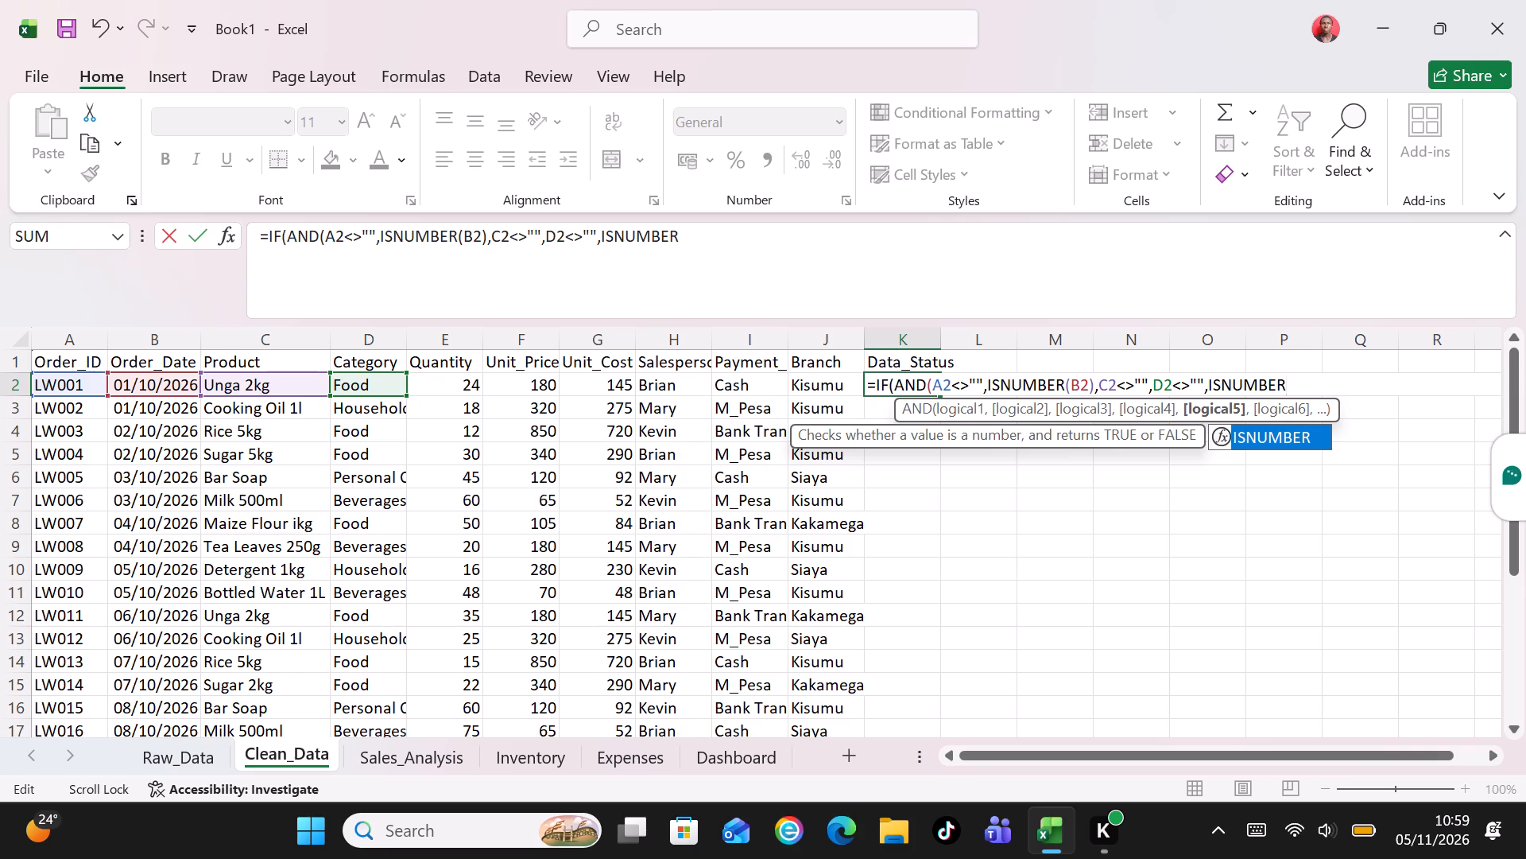
{"action": "key", "text": "shift+parenleft"}
{"action": "type", "text": "E2"}
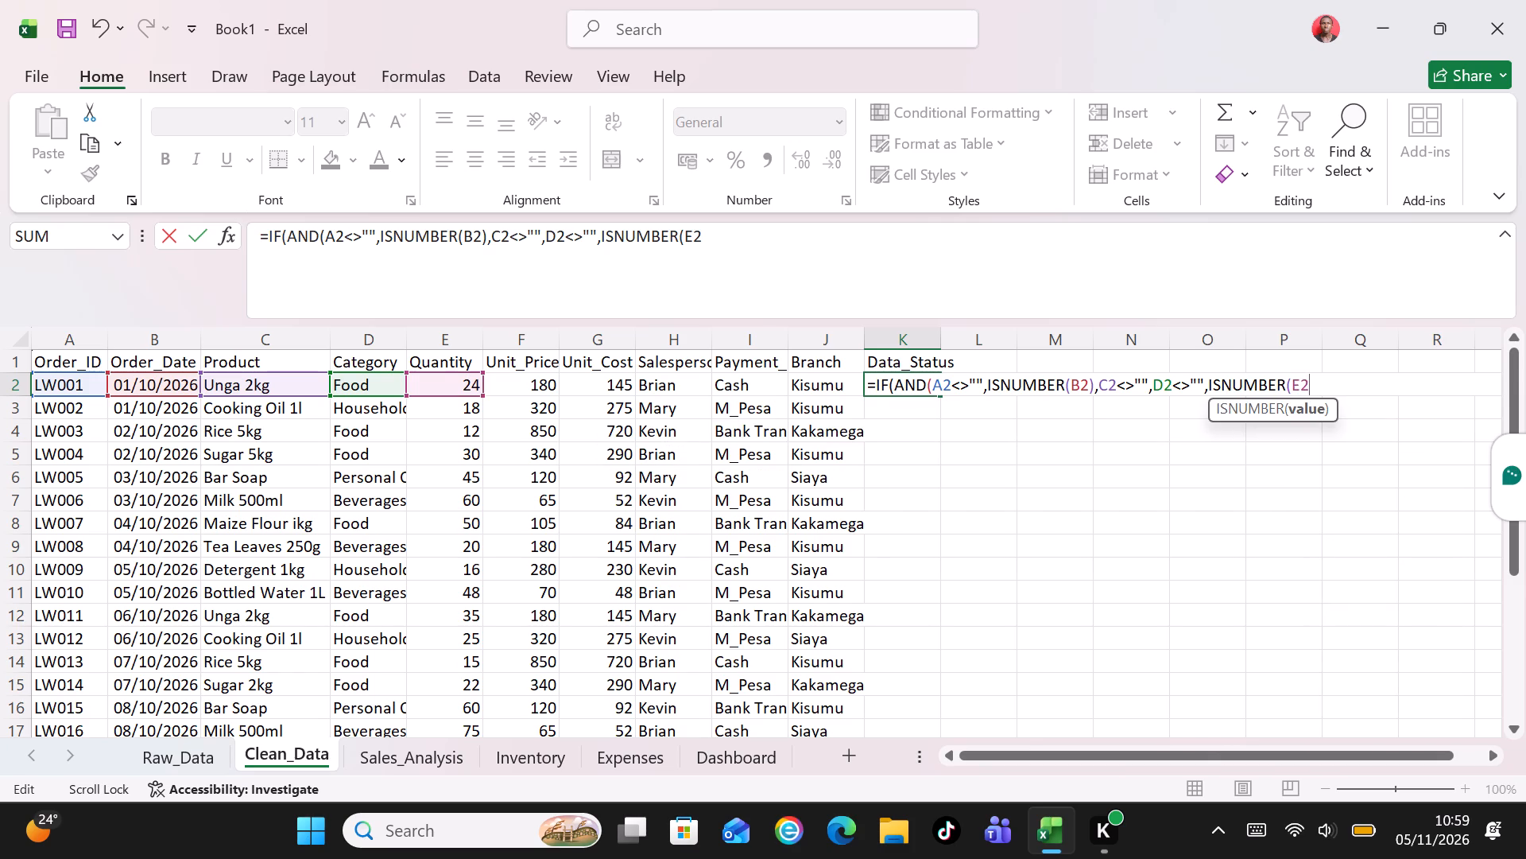
{"action": "key", "text": "shift+parenright"}
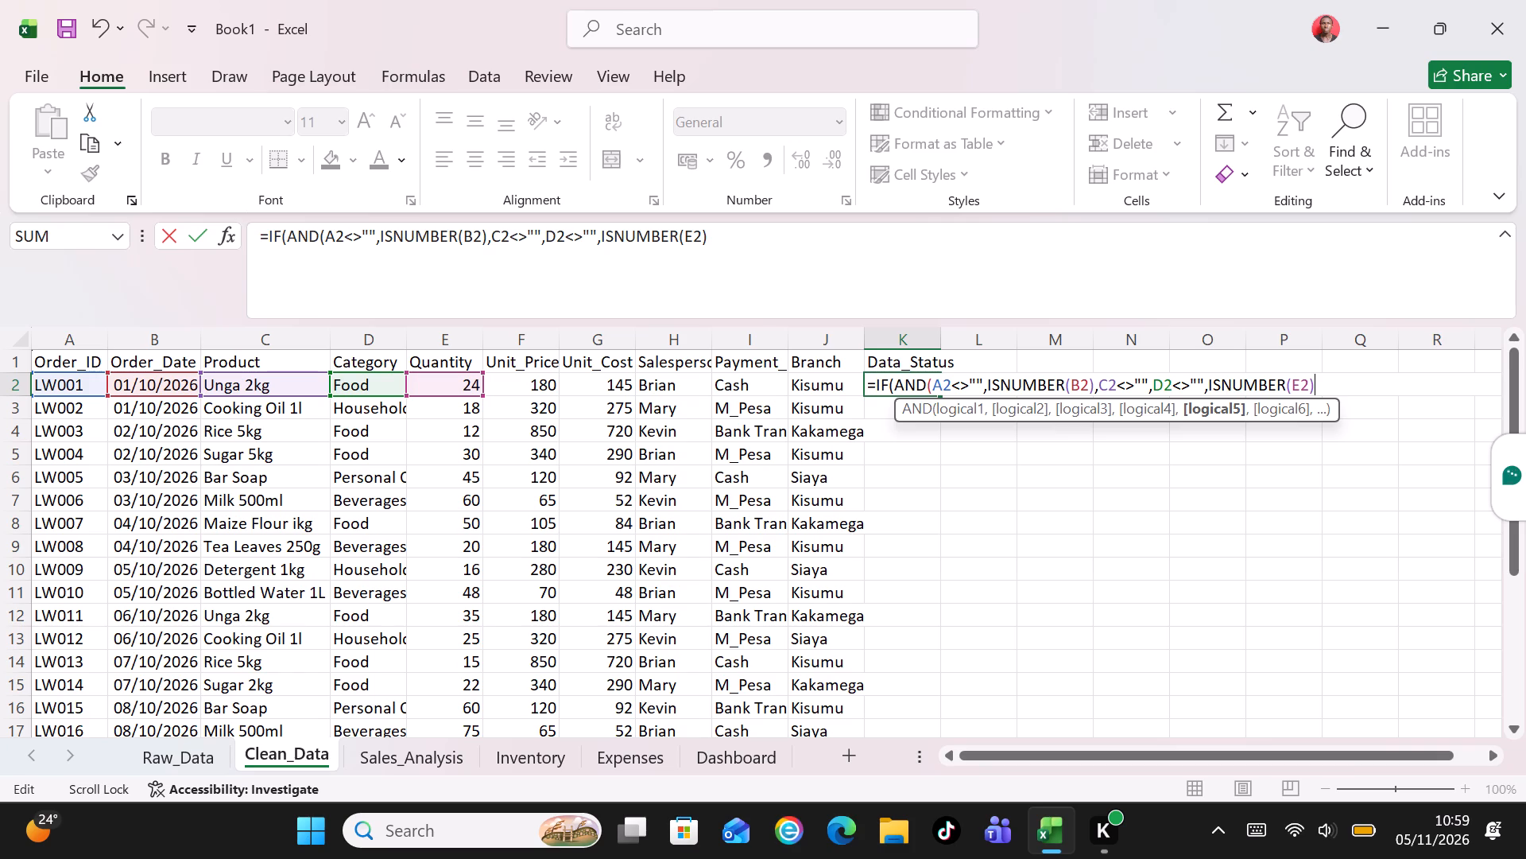
{"action": "key", "text": "comma"}
{"action": "type", "text": "E2"}
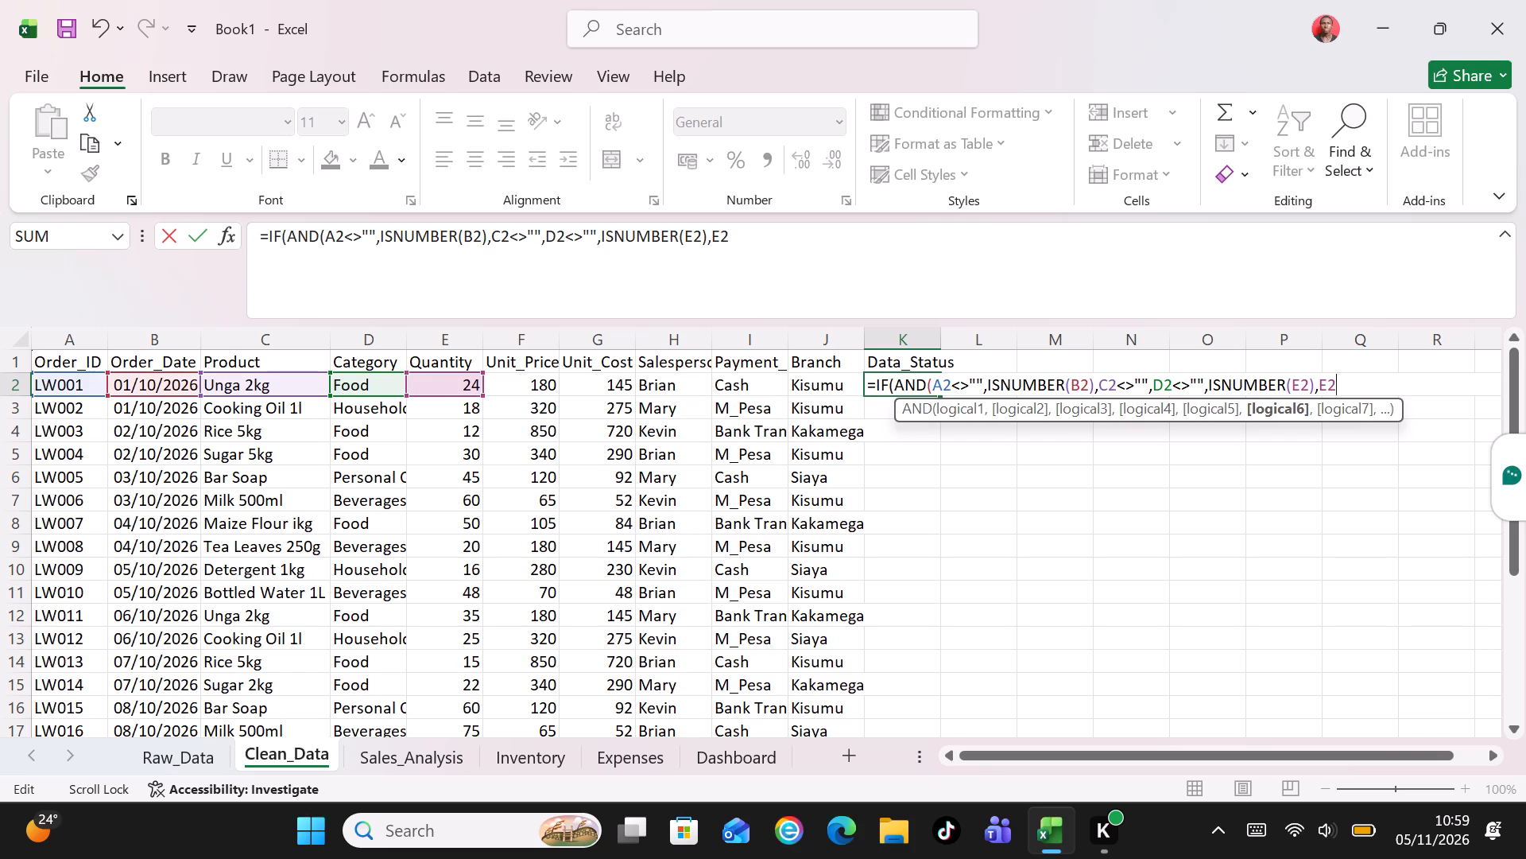
{"action": "key", "text": "shift+greater"}
{"action": "key", "text": "0"}
{"action": "key", "text": "comma"}
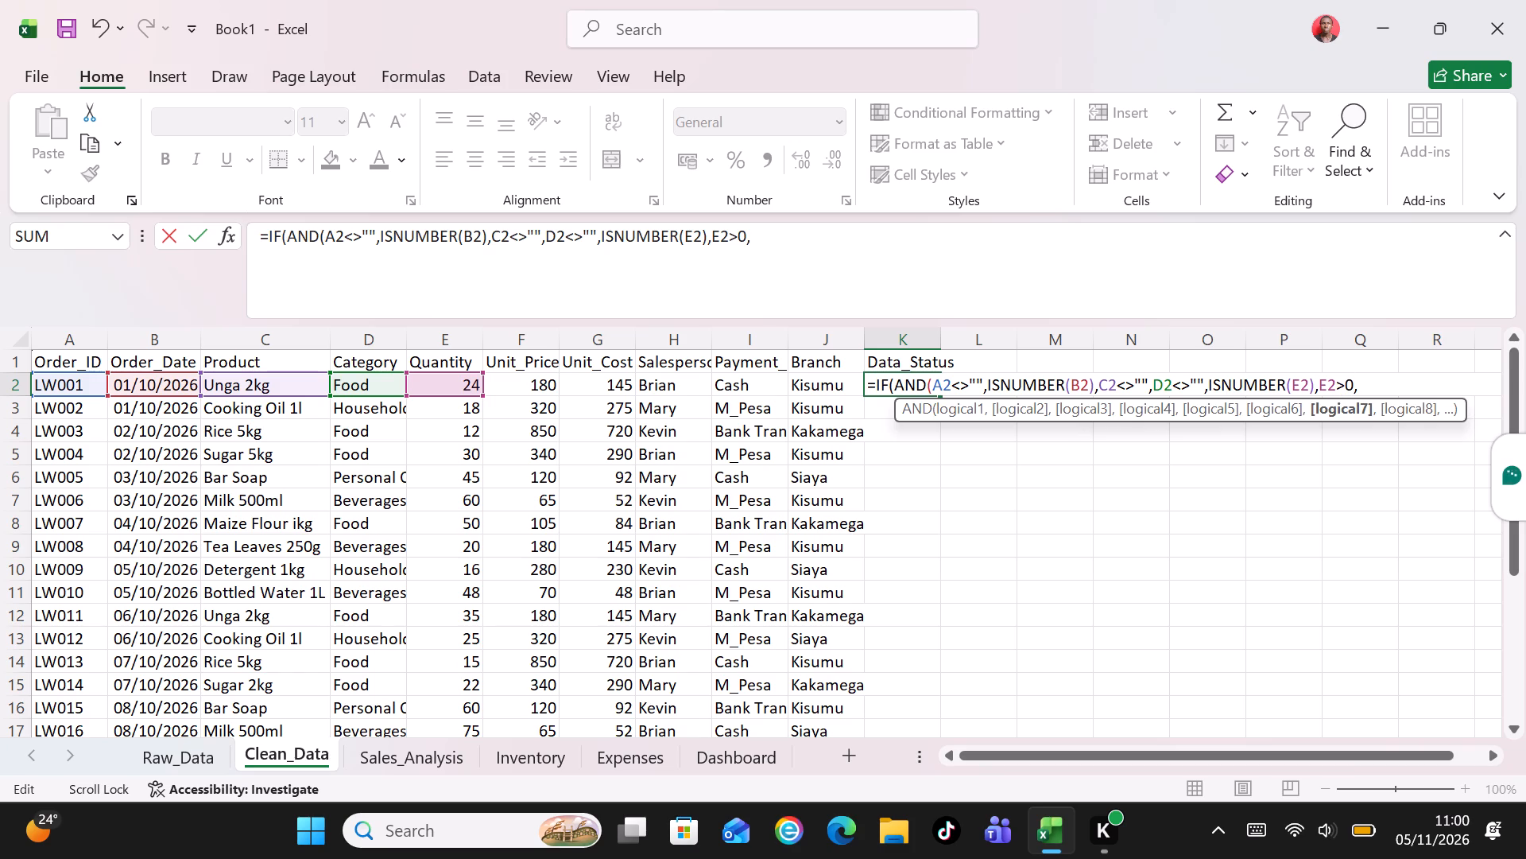
Add the unit price conditions ISNUMBER(F2) and F2>0 to the AND test in K2.
{"action": "type", "text": "ISNUMBER"}
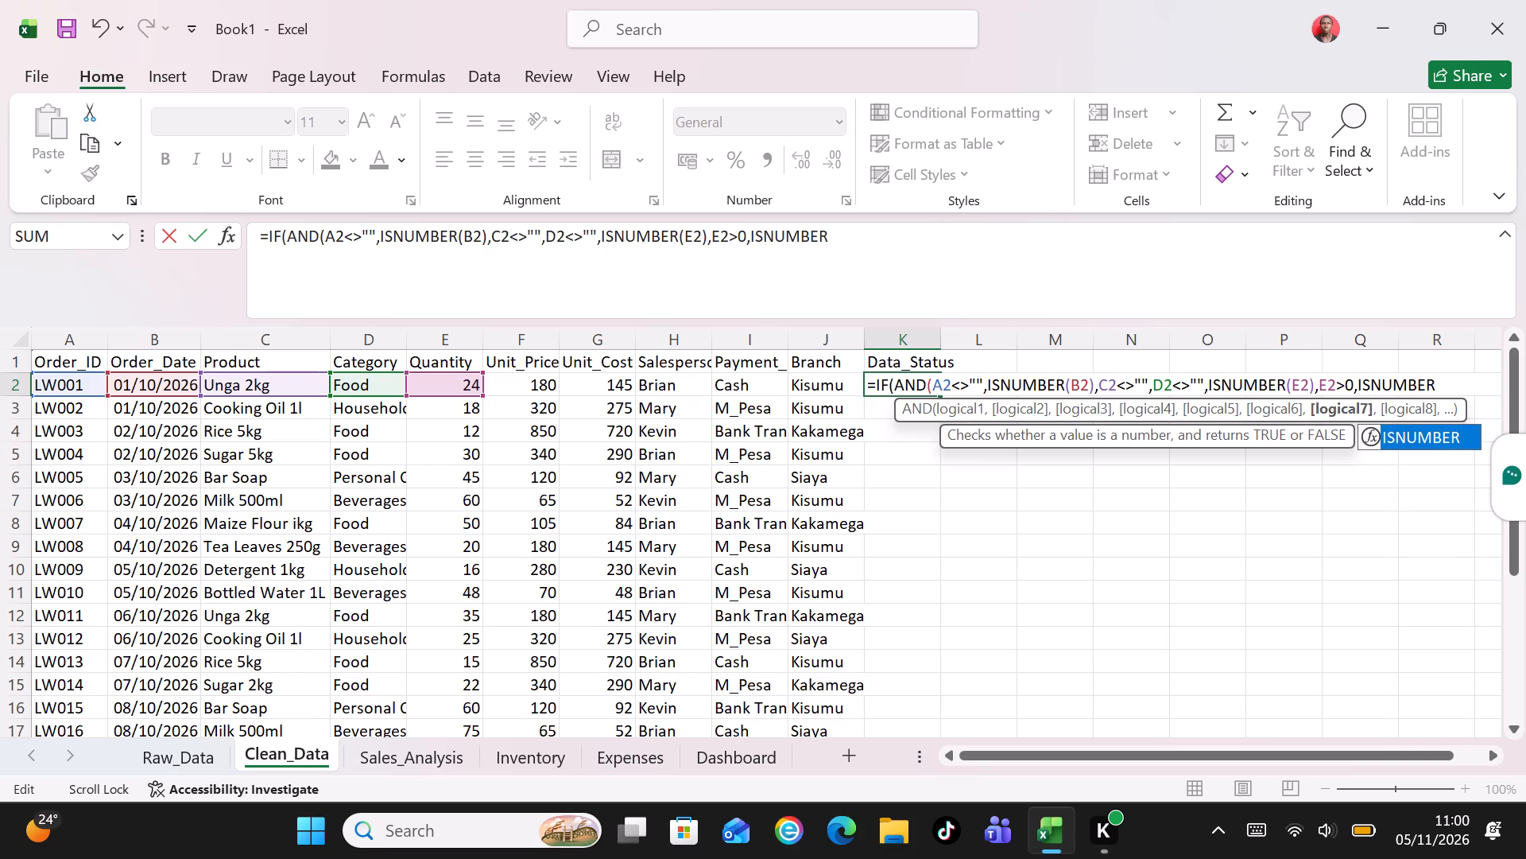
{"action": "key", "text": "shift+parenleft"}
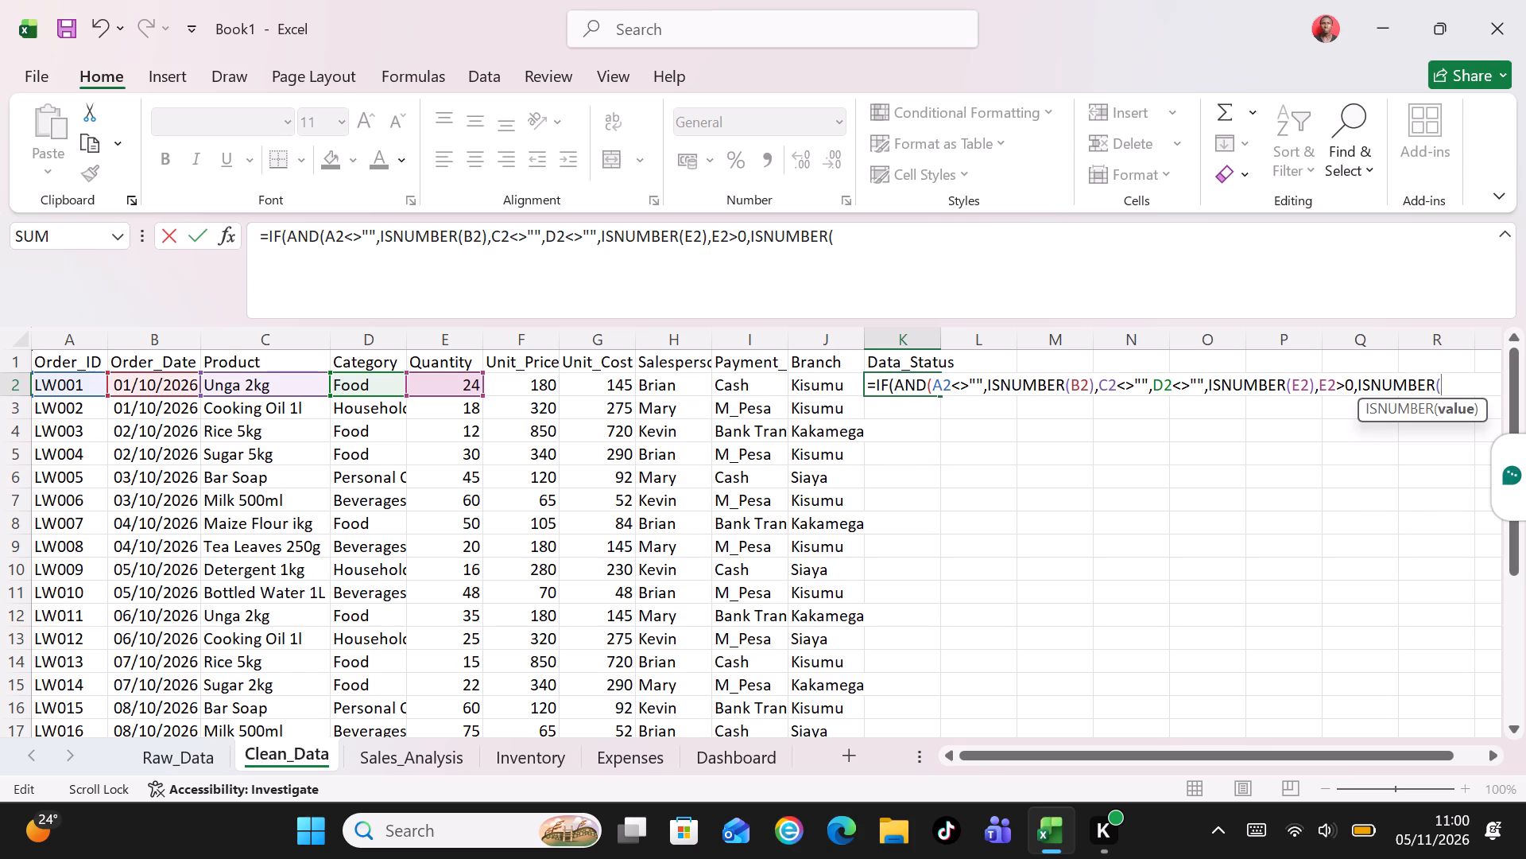
{"action": "type", "text": "F2"}
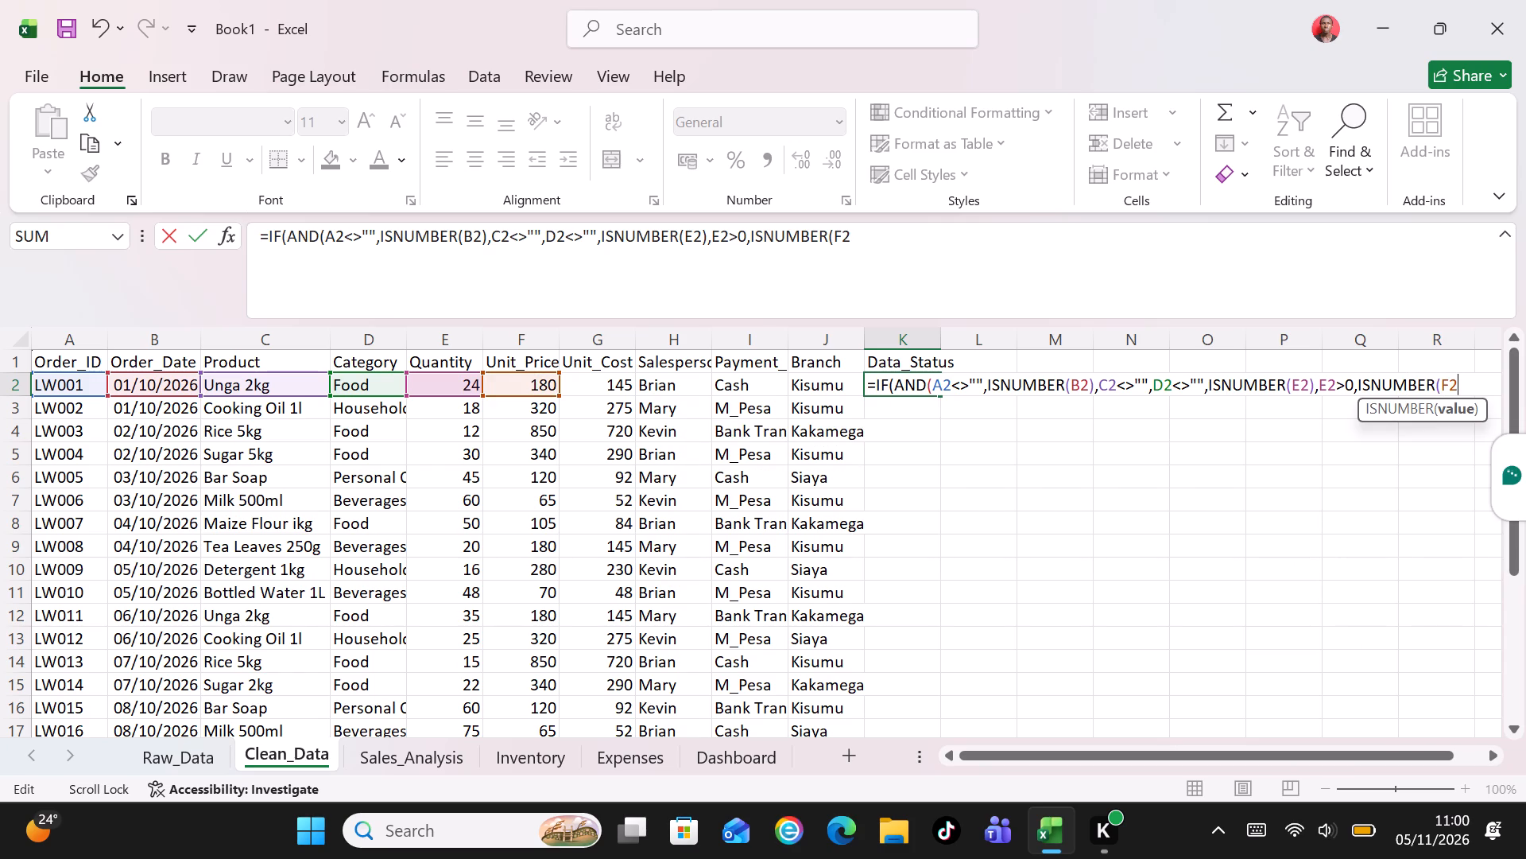
{"action": "key", "text": "shift+parenright"}
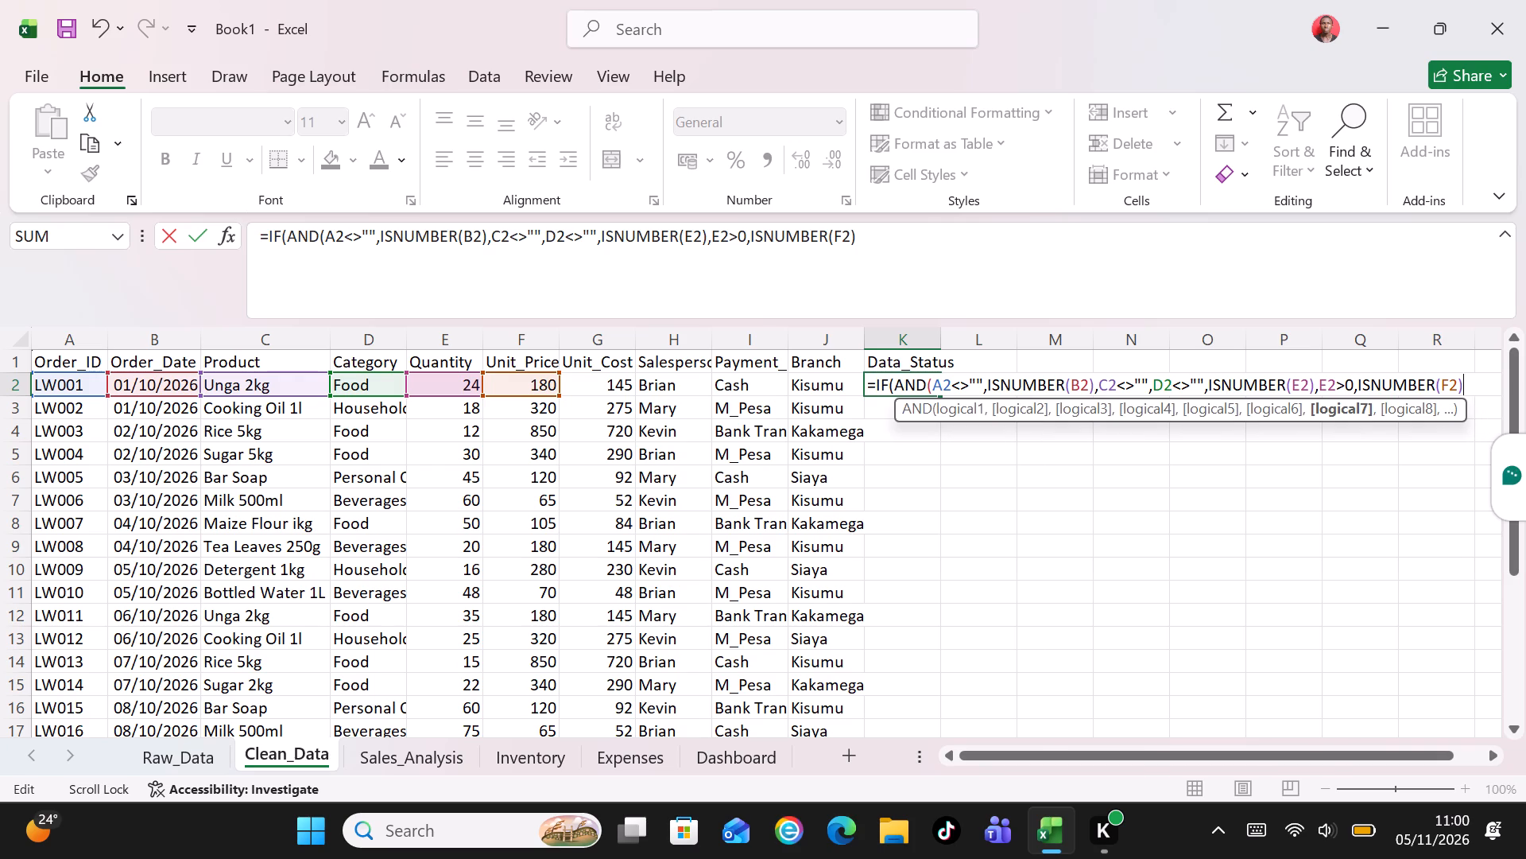
{"action": "key", "text": "comma"}
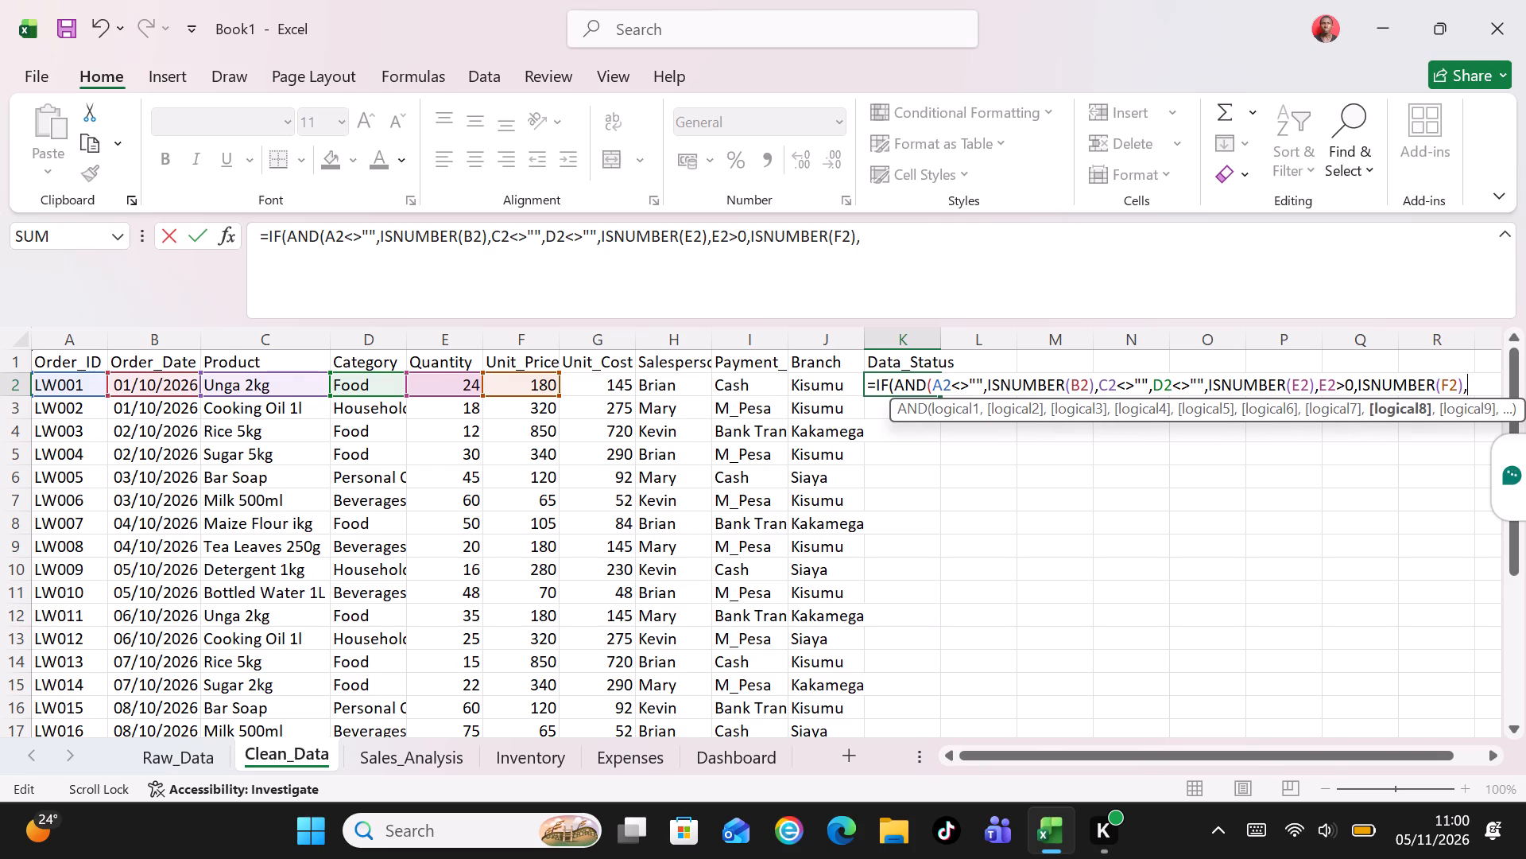
{"action": "type", "text": "F2"}
{"action": "key", "text": "shift+greater"}
{"action": "key", "text": "0"}
{"action": "key", "text": "comma"}
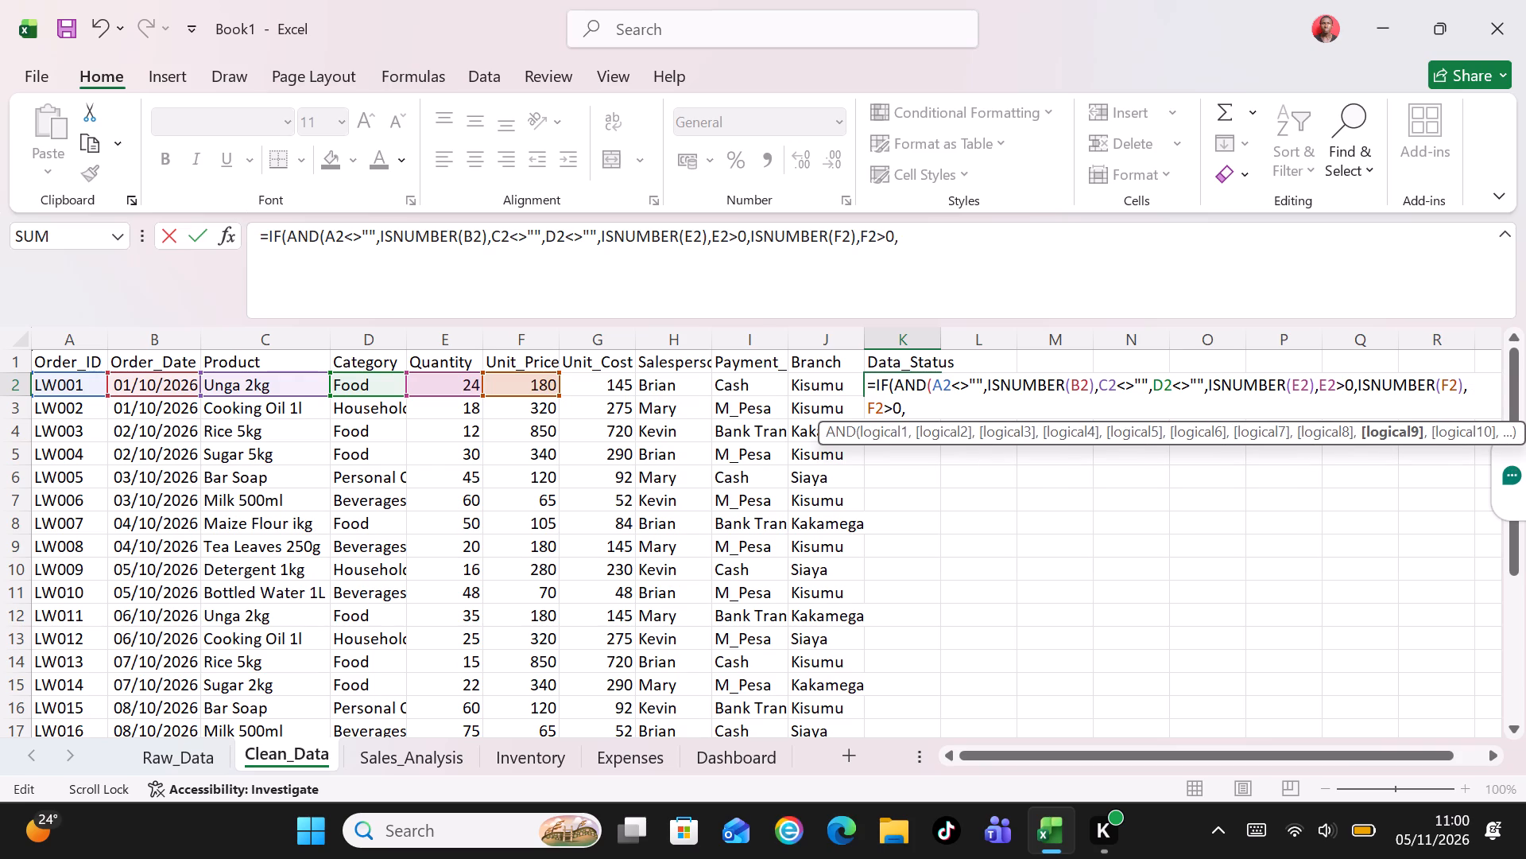
Add the unit cost conditions ISNUMBER(G2) and G2>0 to the AND test in K2.
{"action": "type", "text": "ISNUMBER"}
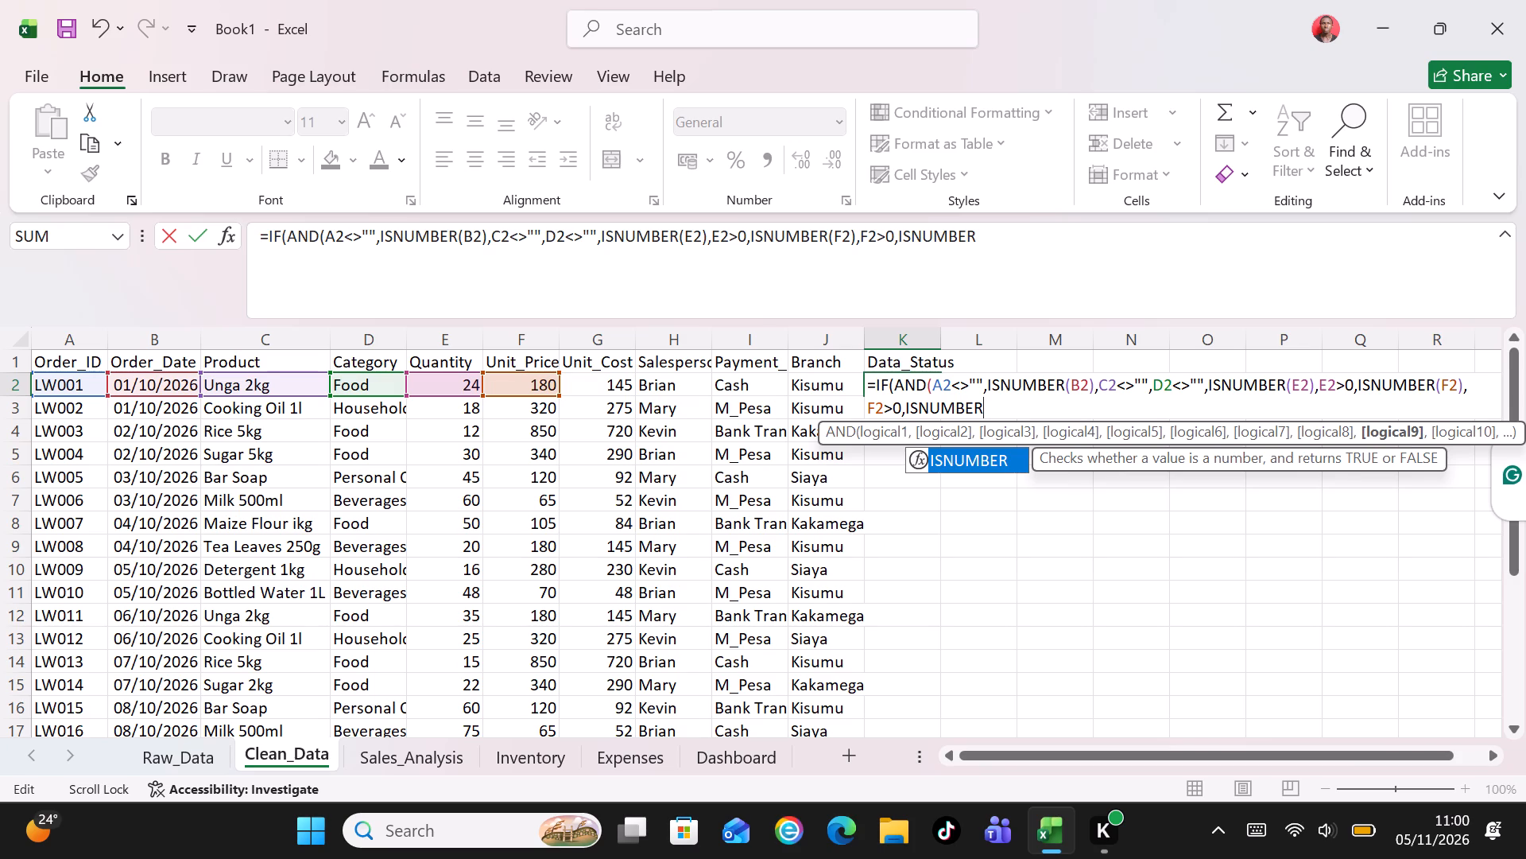
{"action": "key", "text": "shift+parenleft"}
{"action": "type", "text": "G2"}
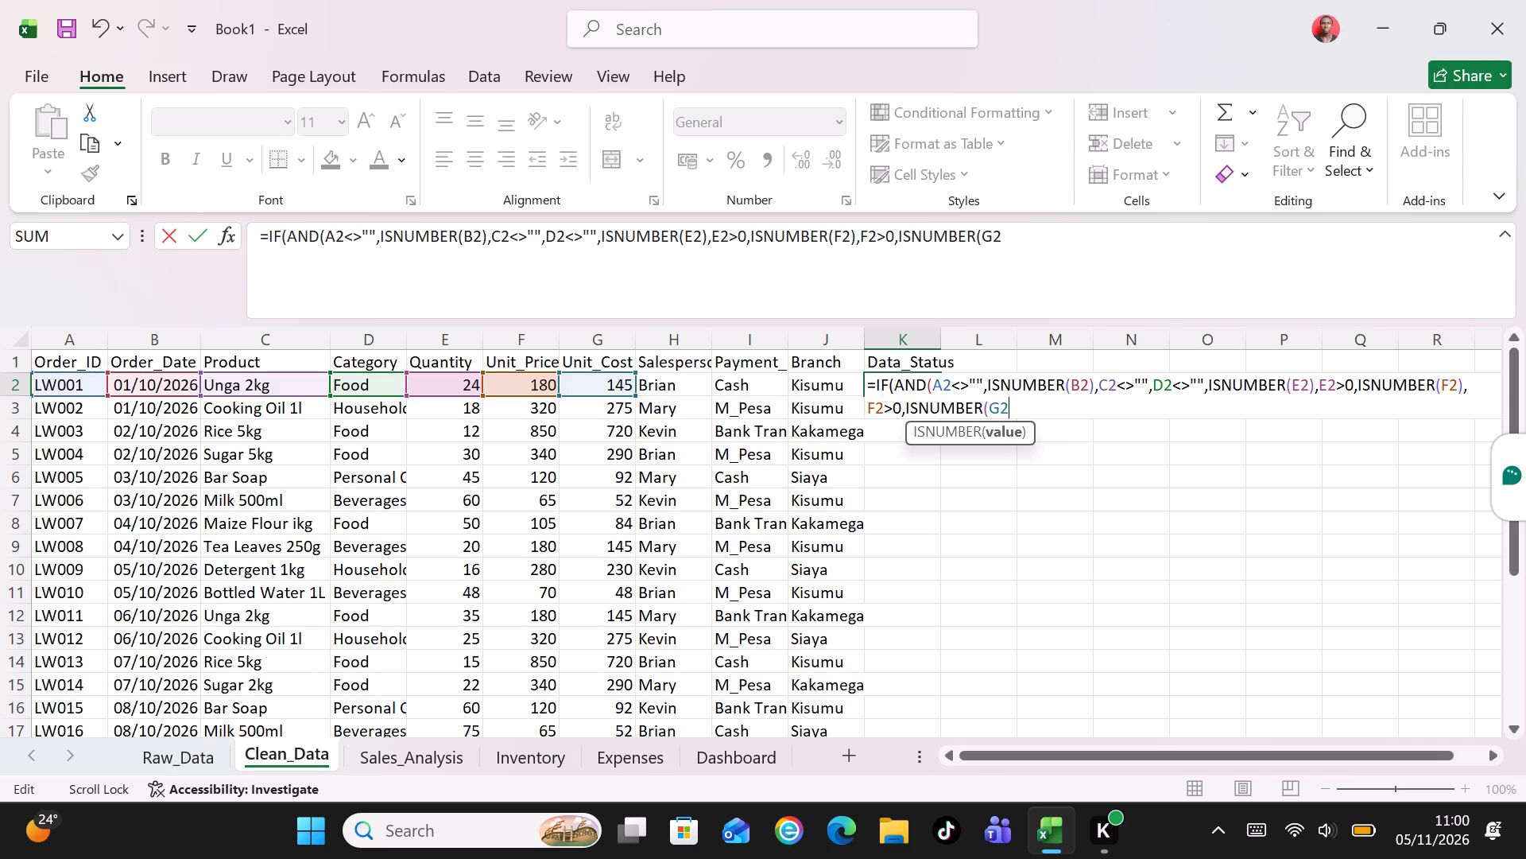
{"action": "key", "text": "shift+parenright"}
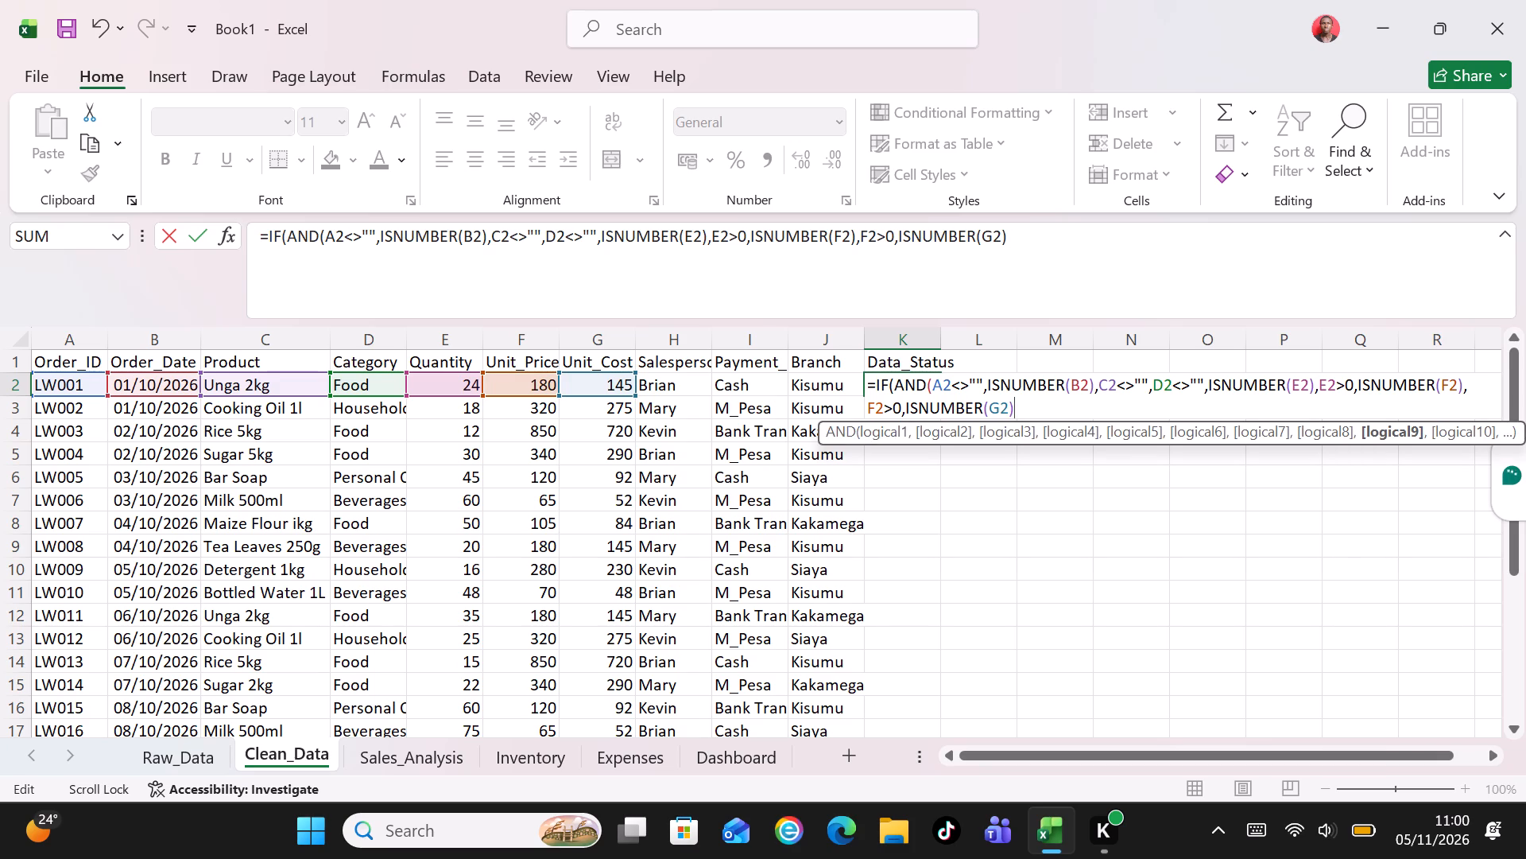
{"action": "type", "text": ",G2"}
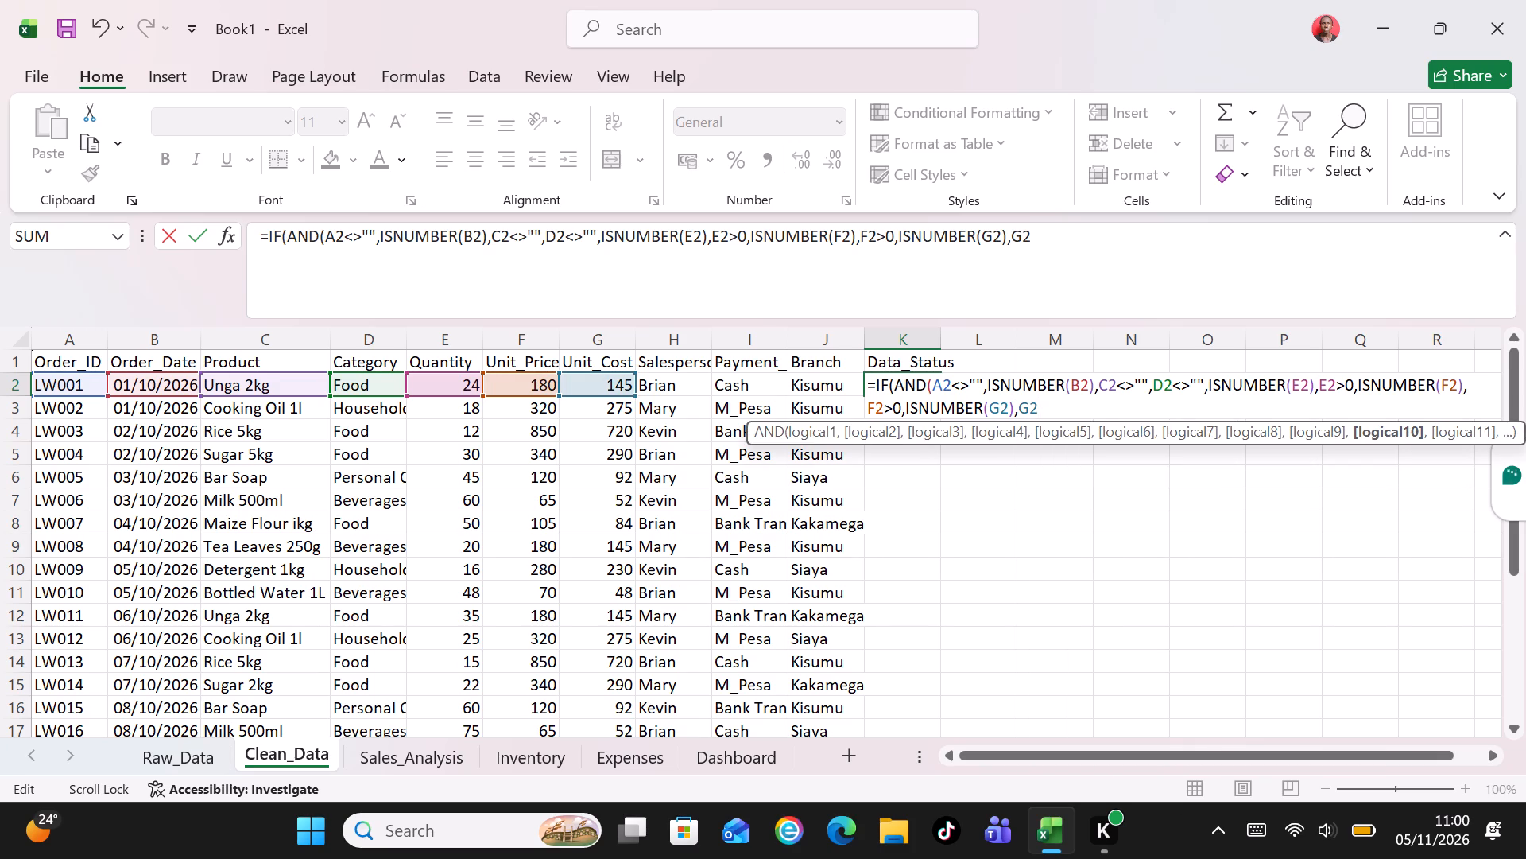
{"action": "key", "text": "shift+greater"}
{"action": "key", "text": "0"}
Add the non-blank conditions H2<>"", I2<>"" and J2<>"" to the K2 formula and close the AND test.
{"action": "type", "text": ",H2"}
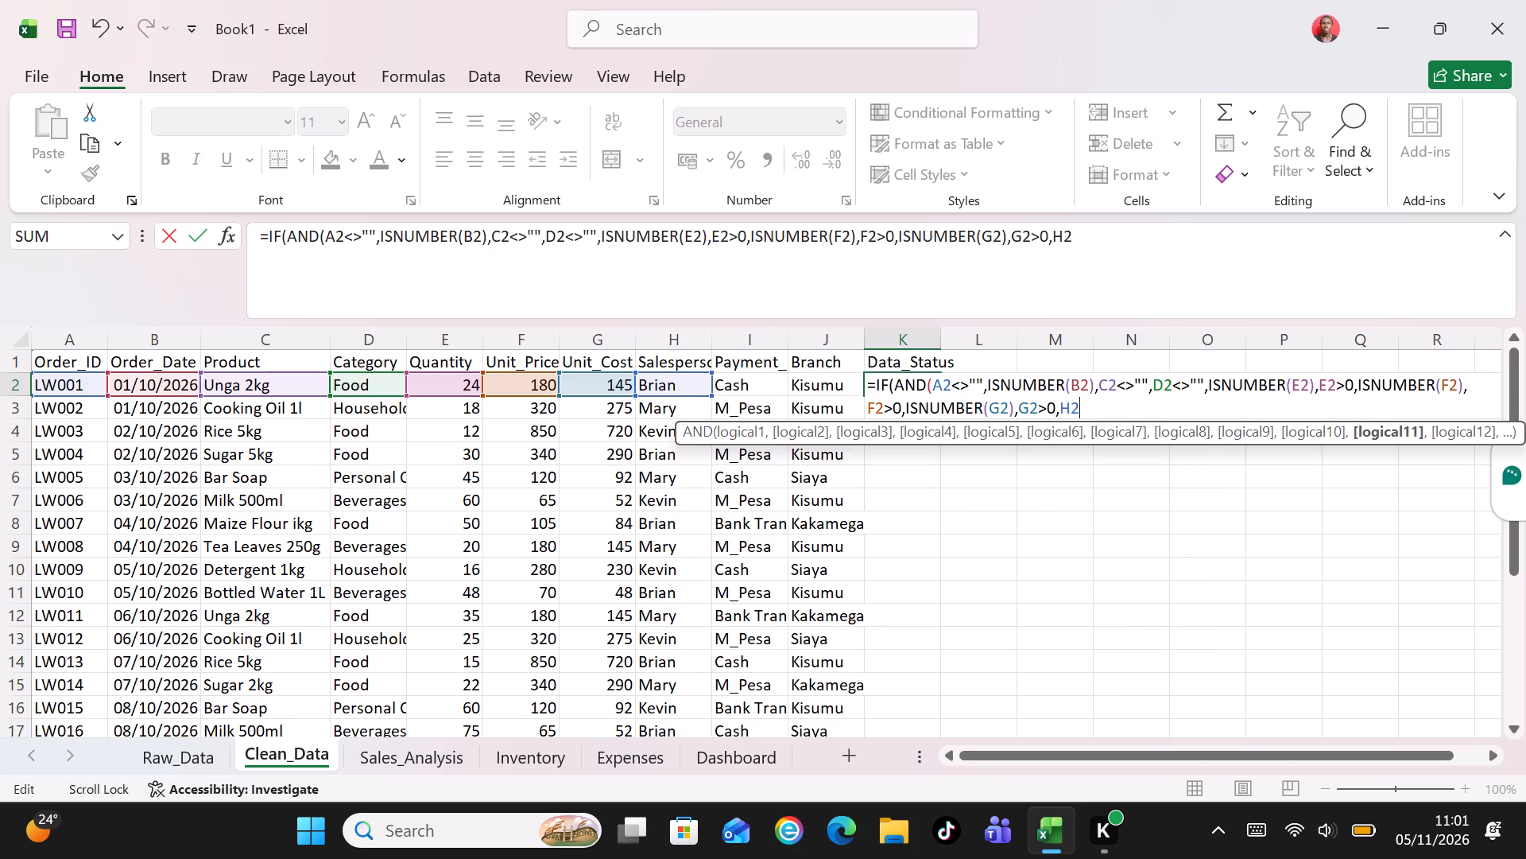
{"action": "type", "text": "<>"}
{"action": "type", "text": "\"\""}
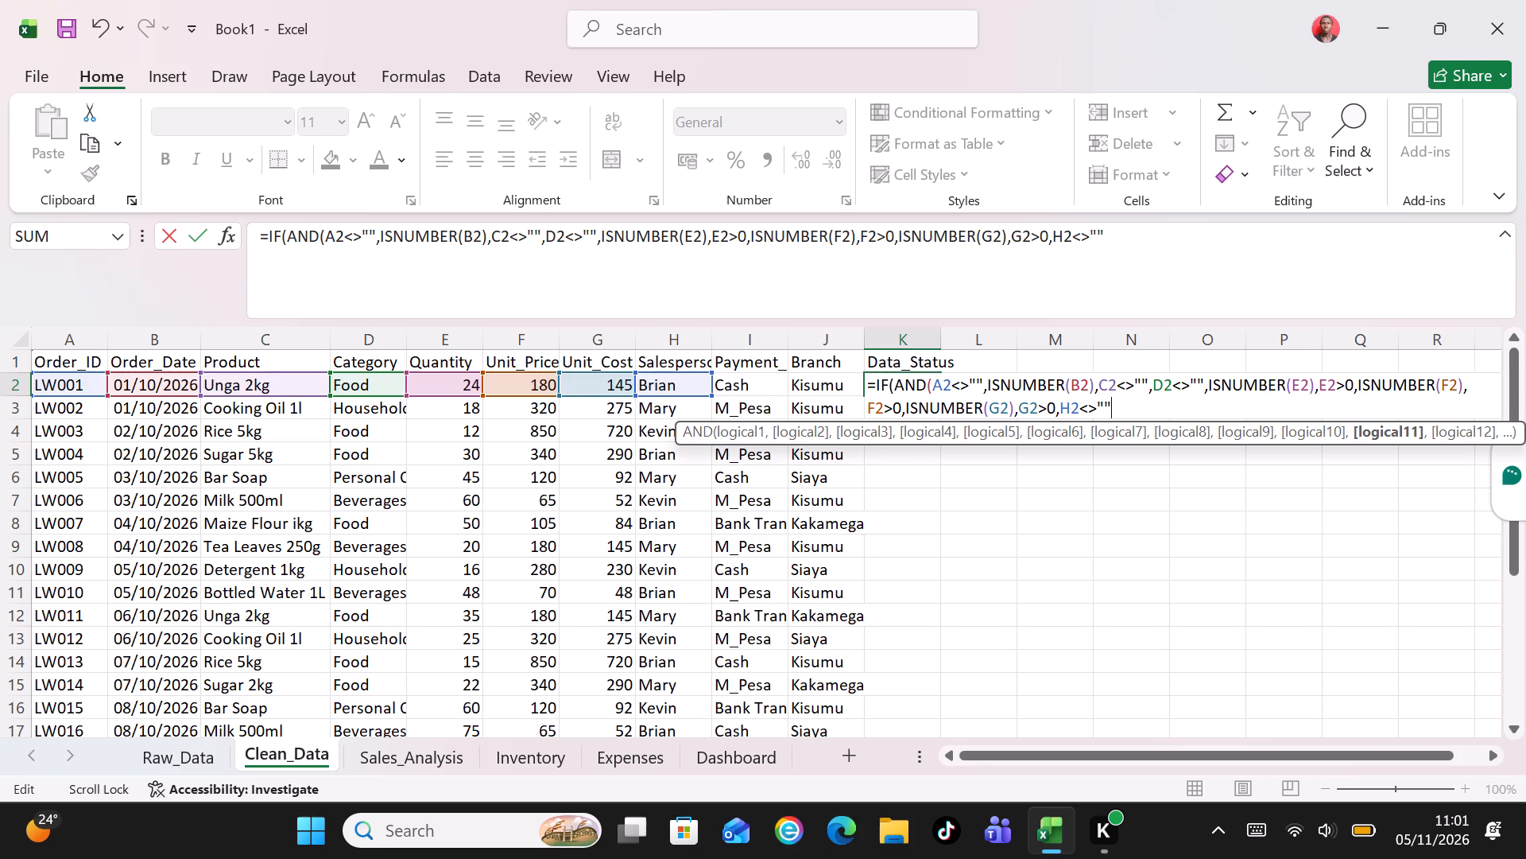
{"action": "key", "text": "comma"}
{"action": "key", "text": "i"}
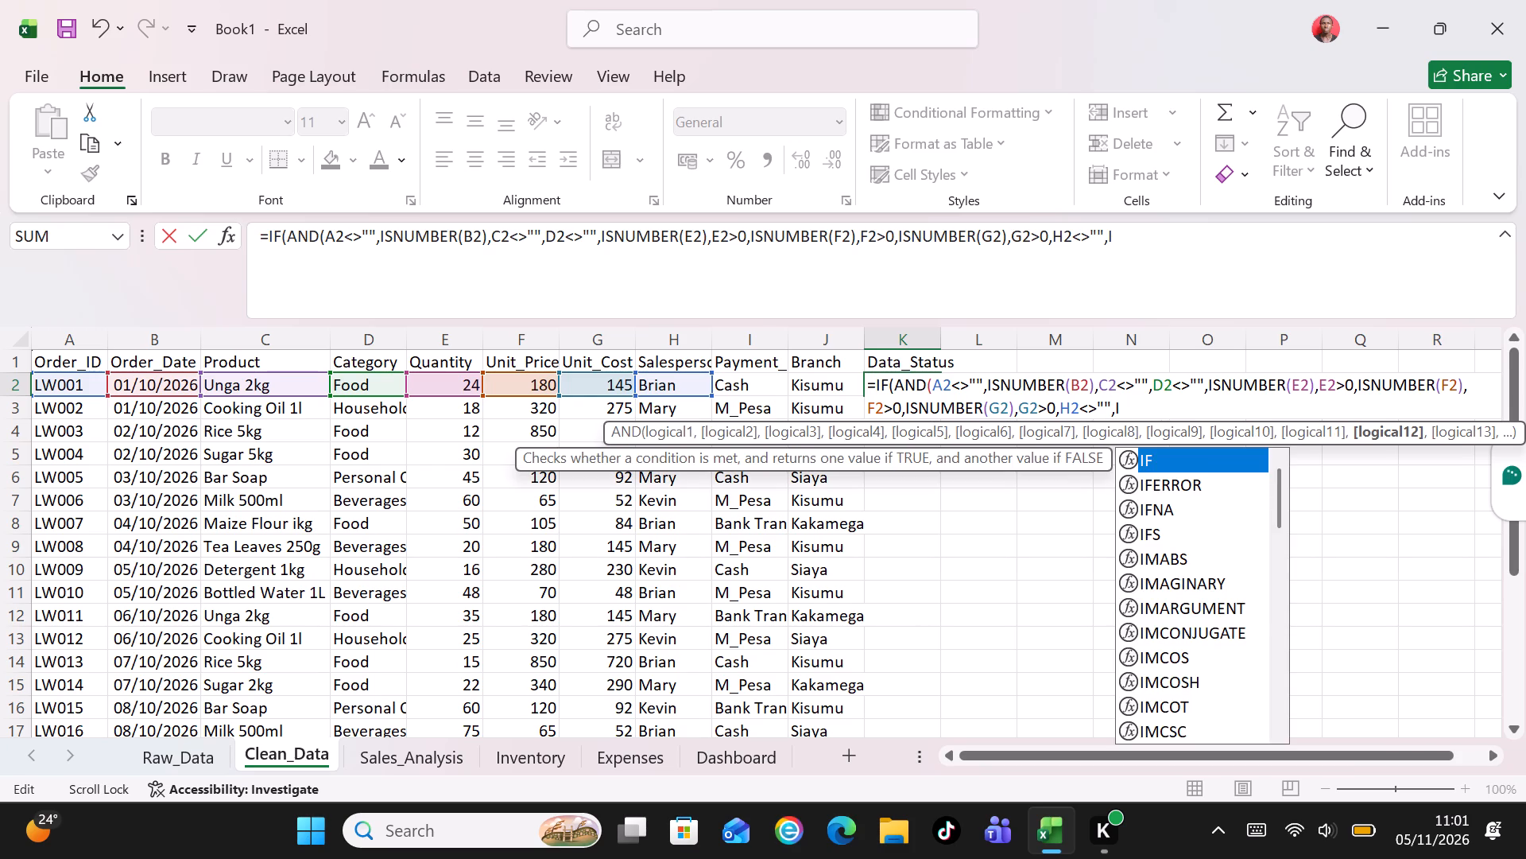
{"action": "key", "text": "2"}
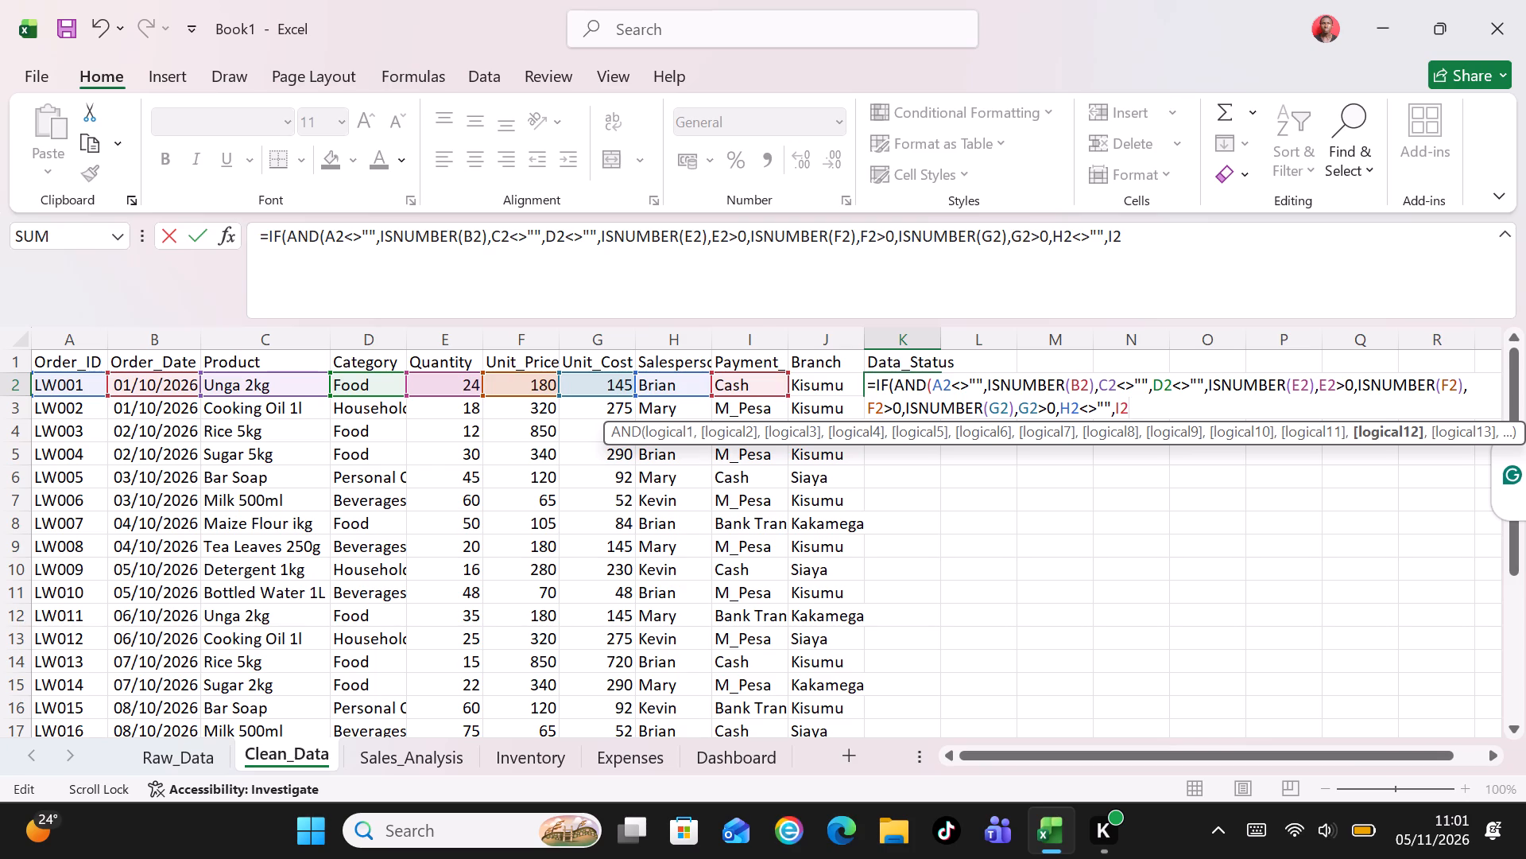
{"action": "type", "text": "<>"}
{"action": "type", "text": "\"\""}
{"action": "key", "text": "comma"}
{"action": "key", "text": "j"}
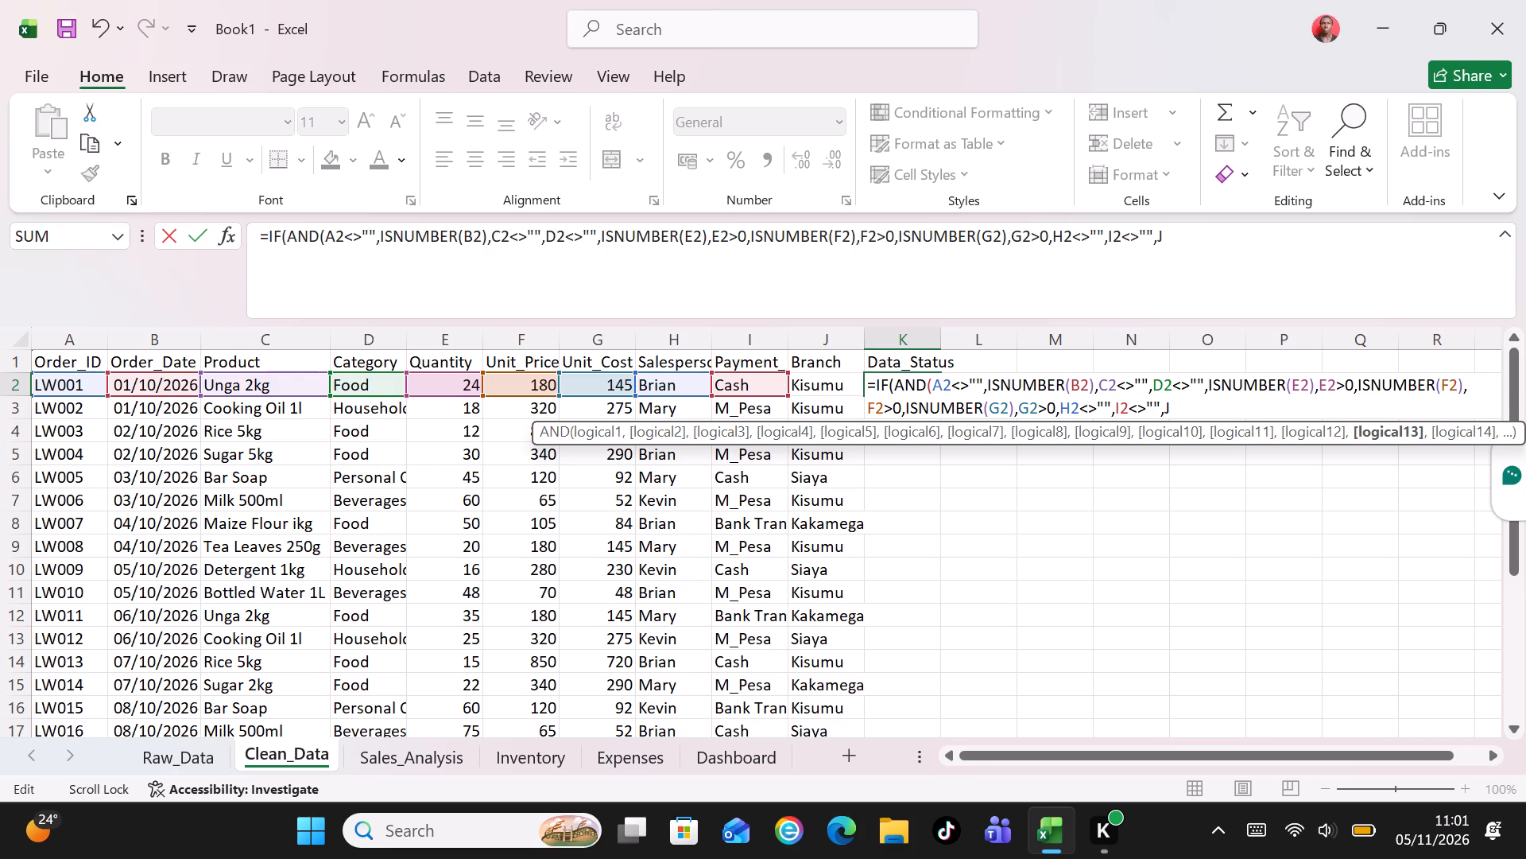
{"action": "key", "text": "2"}
{"action": "type", "text": "<>"}
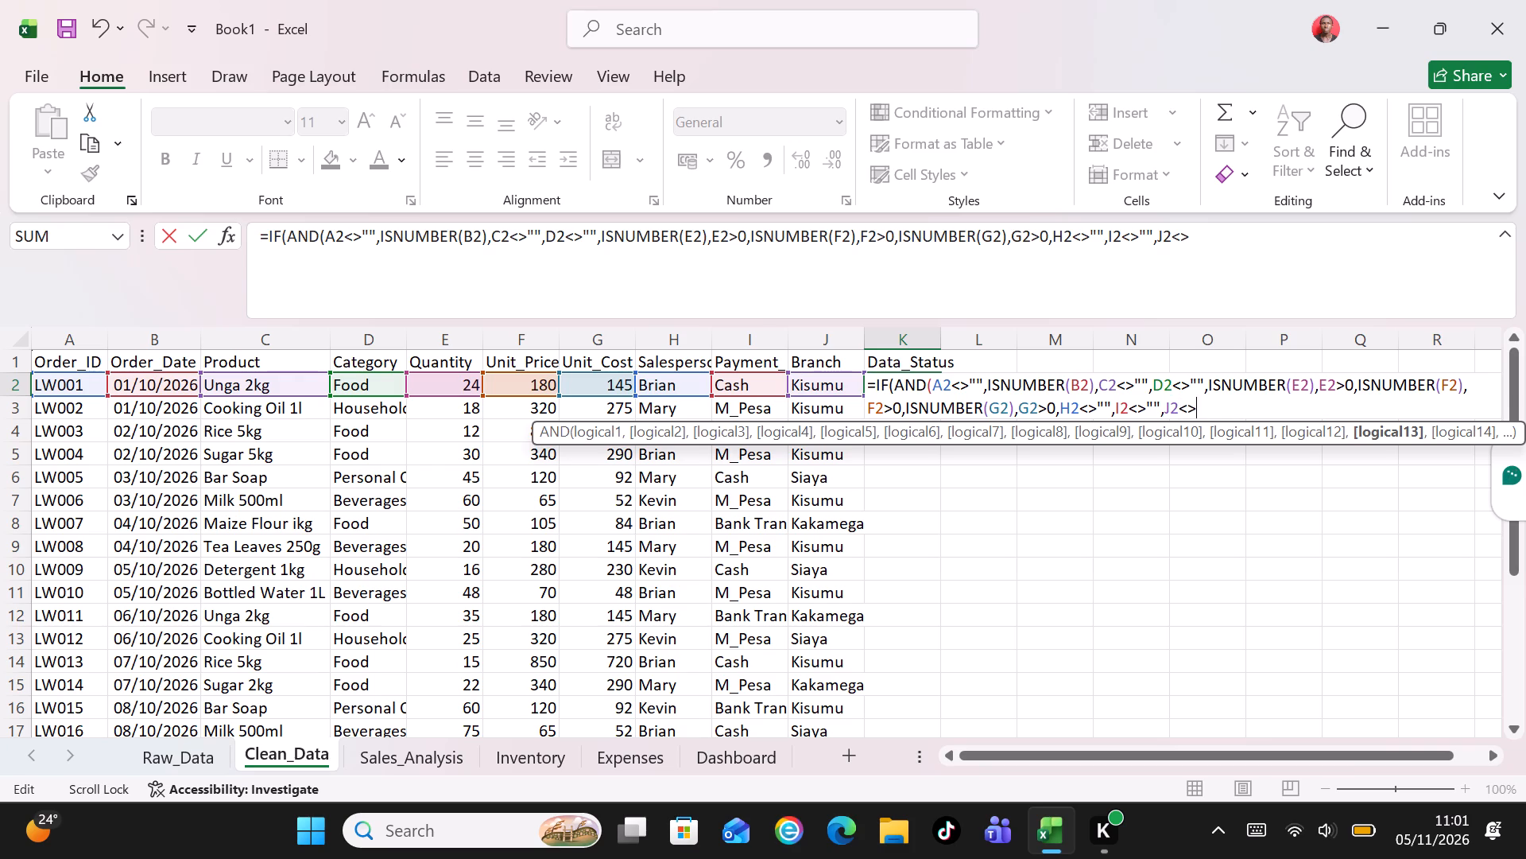
{"action": "type", "text": "\"\""}
{"action": "key", "text": "shift+parenright"}
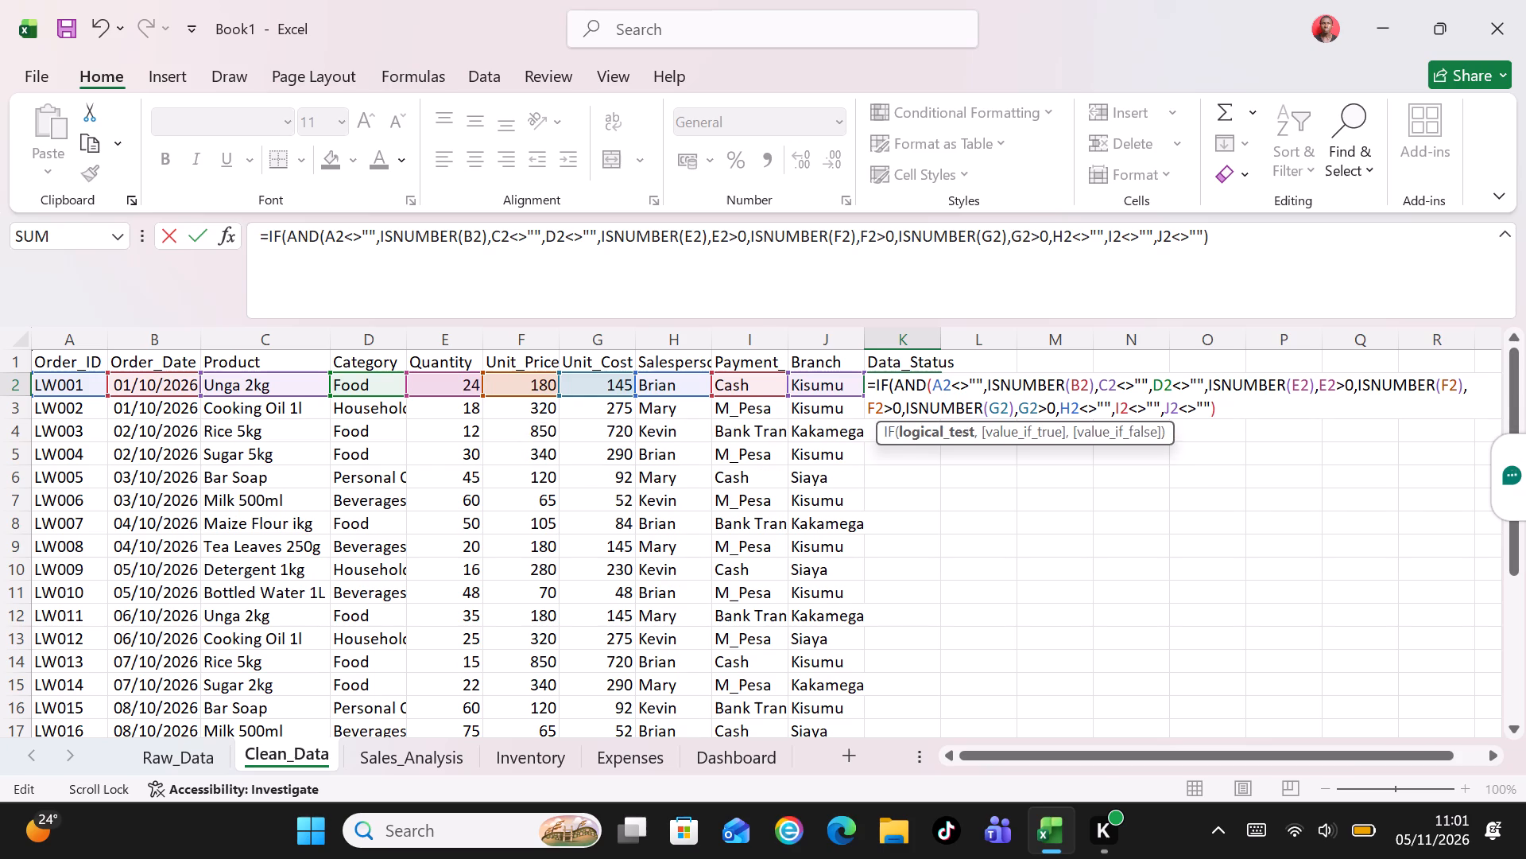
Set the IF formula's value-if-true result in K2 to "Valid".
{"action": "key", "text": "comma"}
{"action": "key", "text": "shift+quotedbl"}
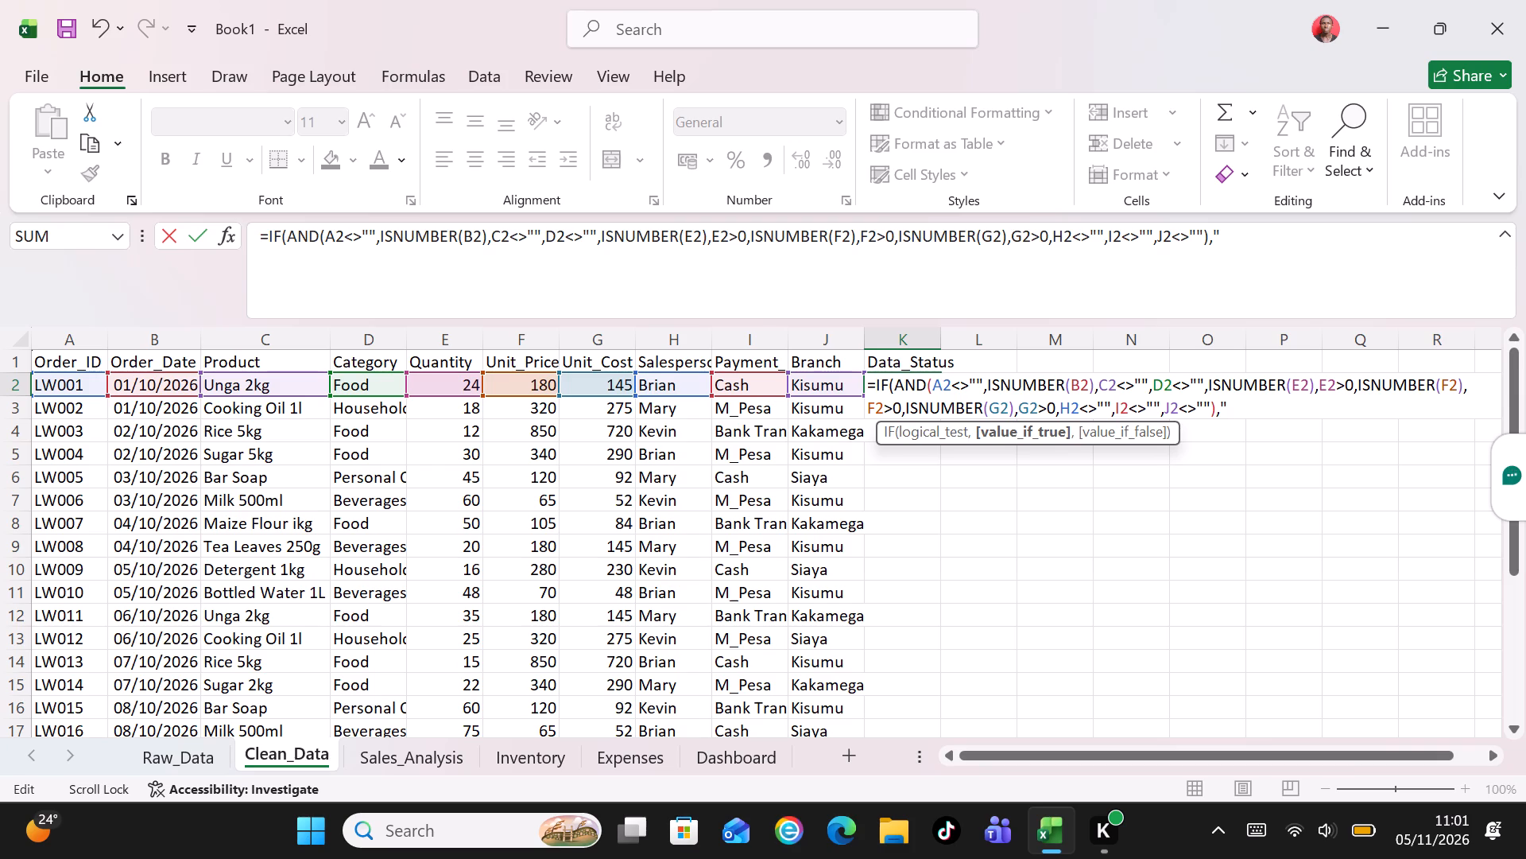
{"action": "key", "text": "v"}
{"action": "type", "text": "ALID"}
{"action": "key", "text": "space"}
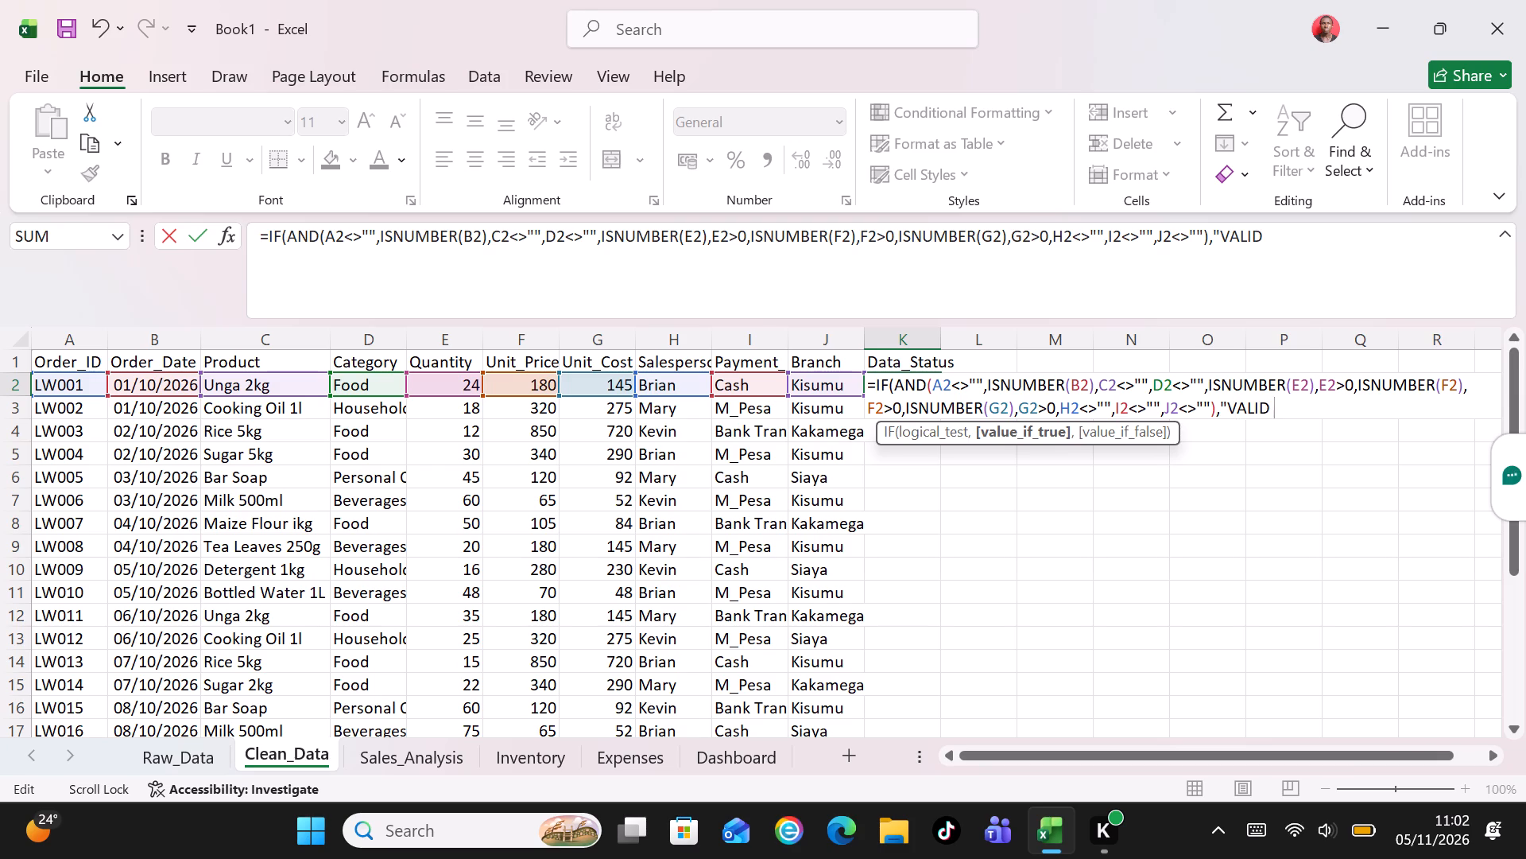
{"action": "key", "text": "BackSpace"}
{"action": "key", "text": "BackSpace"}
{"action": "key", "text": "BackSpace"}
{"action": "key", "text": "BackSpace"}
{"action": "key", "text": "BackSpace"}
{"action": "type", "text": "alid"}
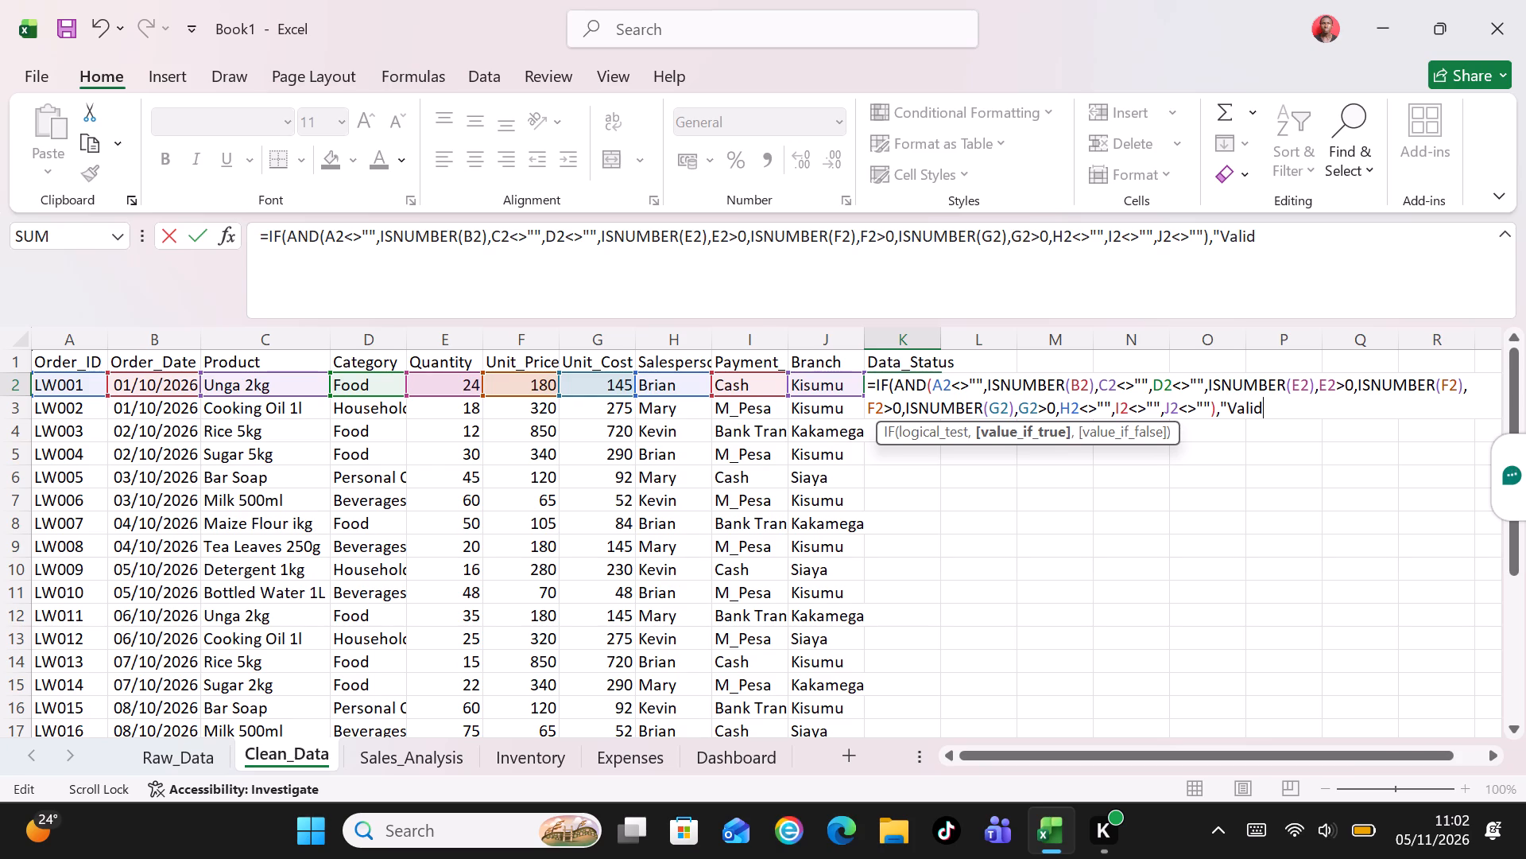
{"action": "key", "text": "space"}
{"action": "key", "text": "BackSpace"}
{"action": "key", "text": "shift+quotedbl"}
Set the value-if-false result to "Check Data", close the IF formula and commit it in K2.
{"action": "type", "text": ","}
{"action": "key", "text": "space"}
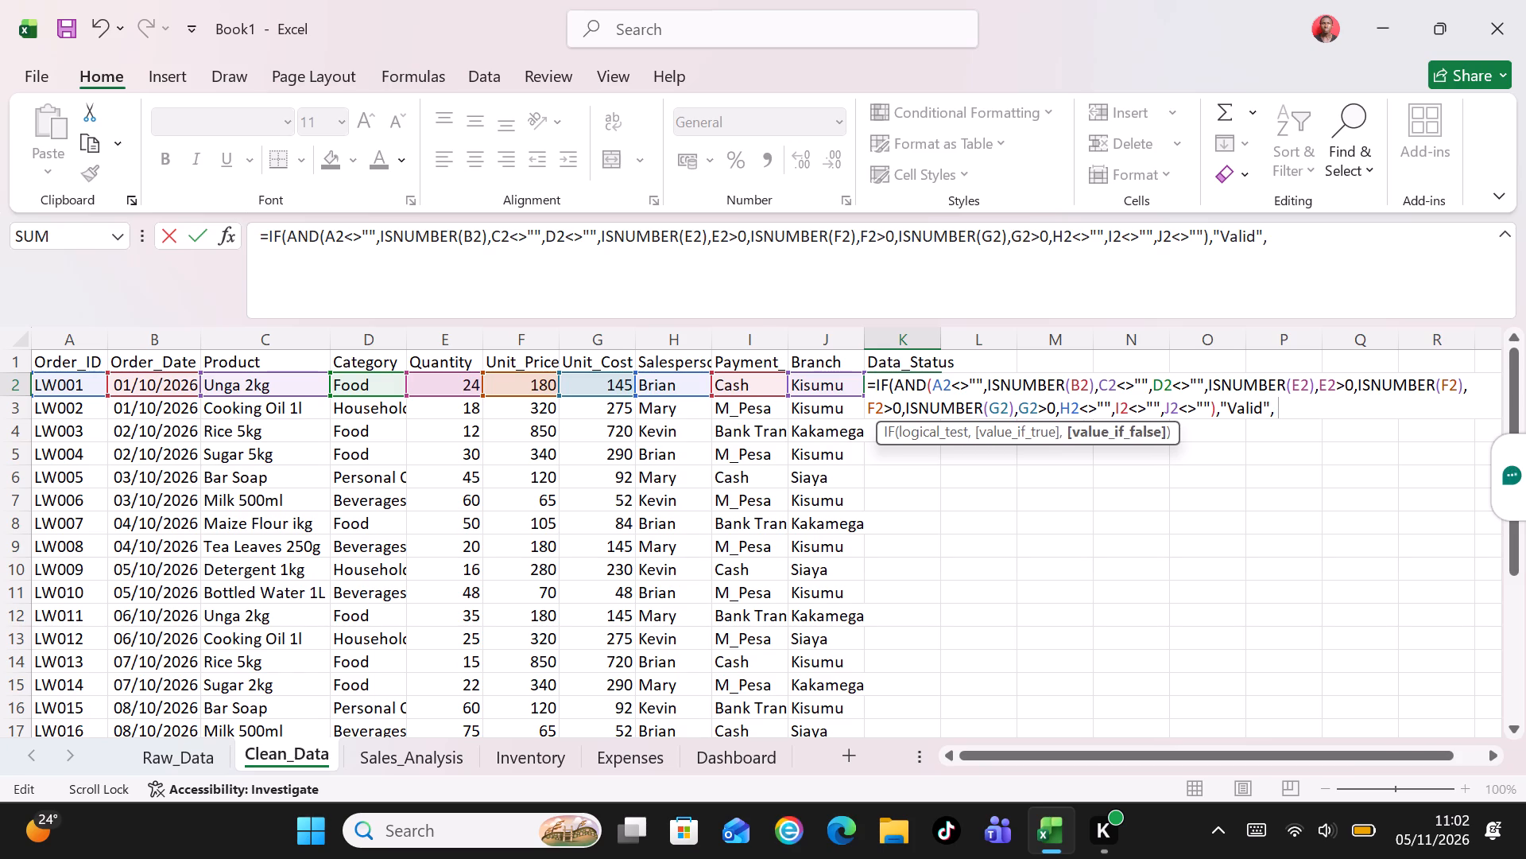
{"action": "key", "text": "shift+quotedbl"}
{"action": "type", "text": "Check"}
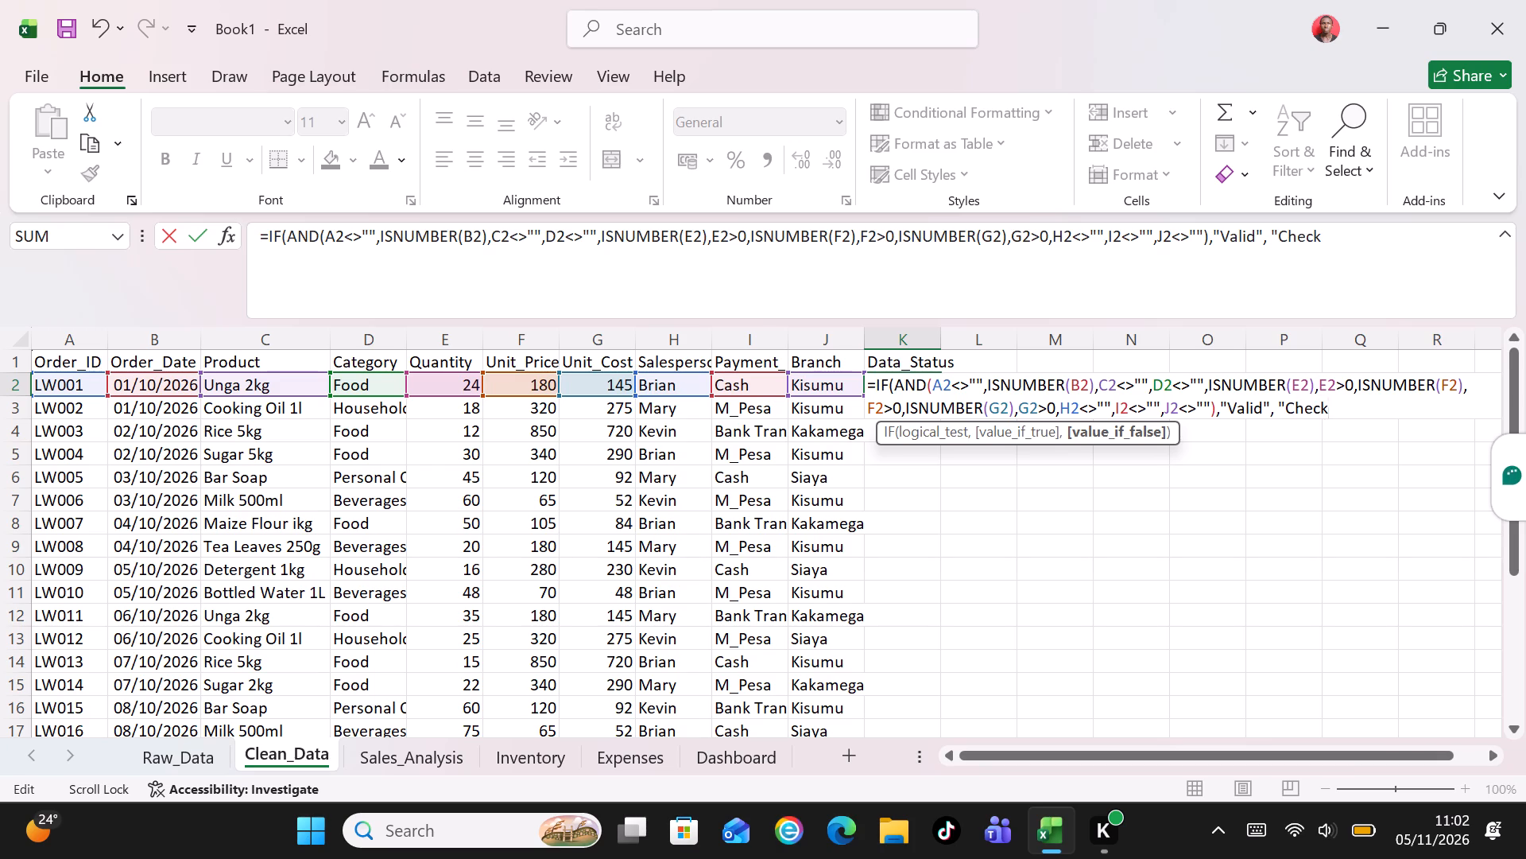
{"action": "key", "text": "space"}
{"action": "type", "text": "Data"}
{"action": "key", "text": "shift+quotedbl"}
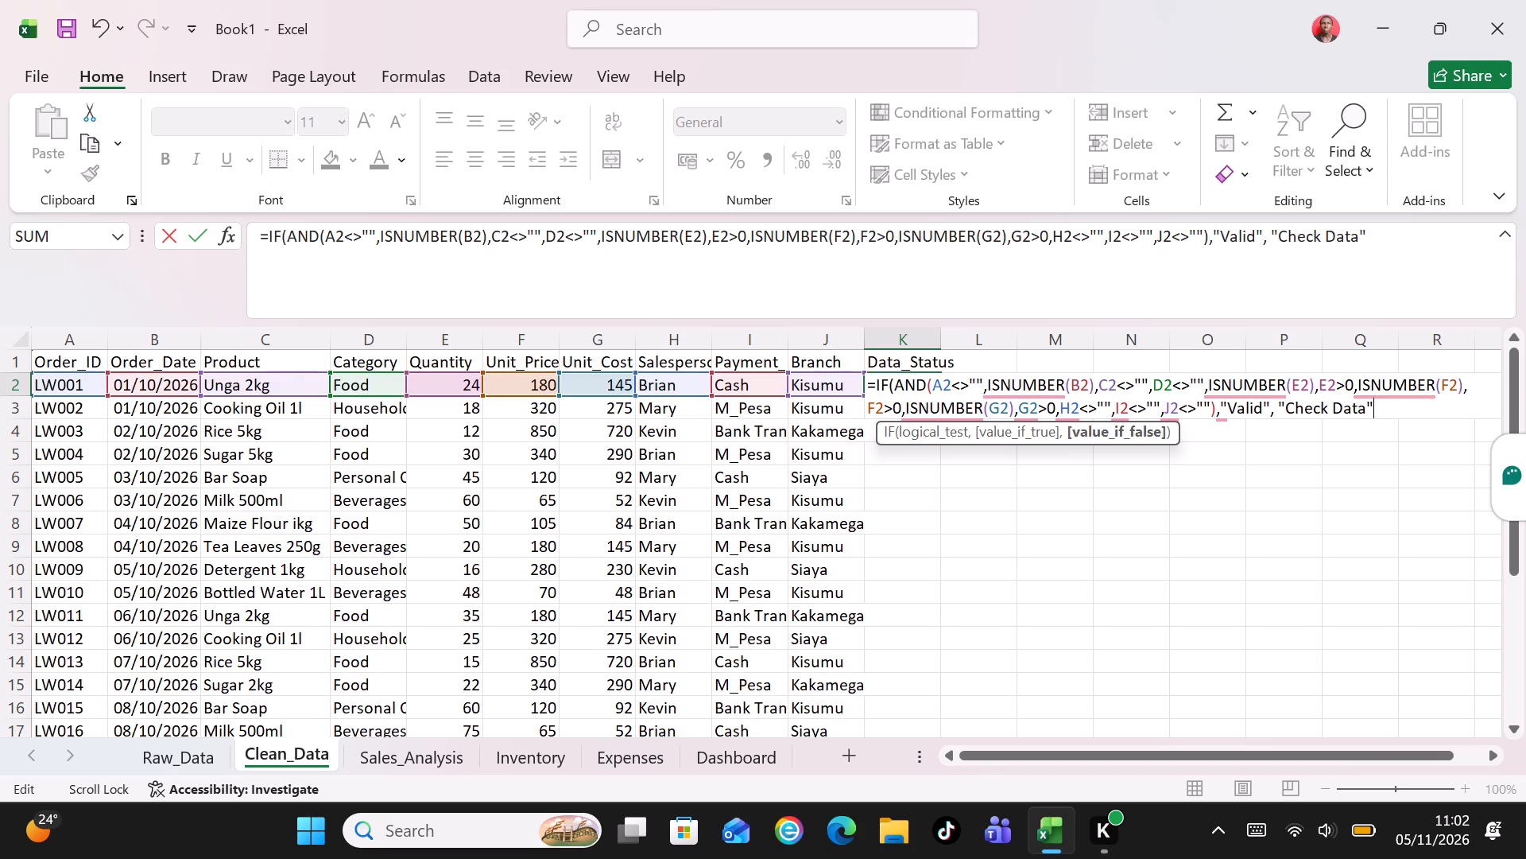
{"action": "key", "text": "shift+parenright"}
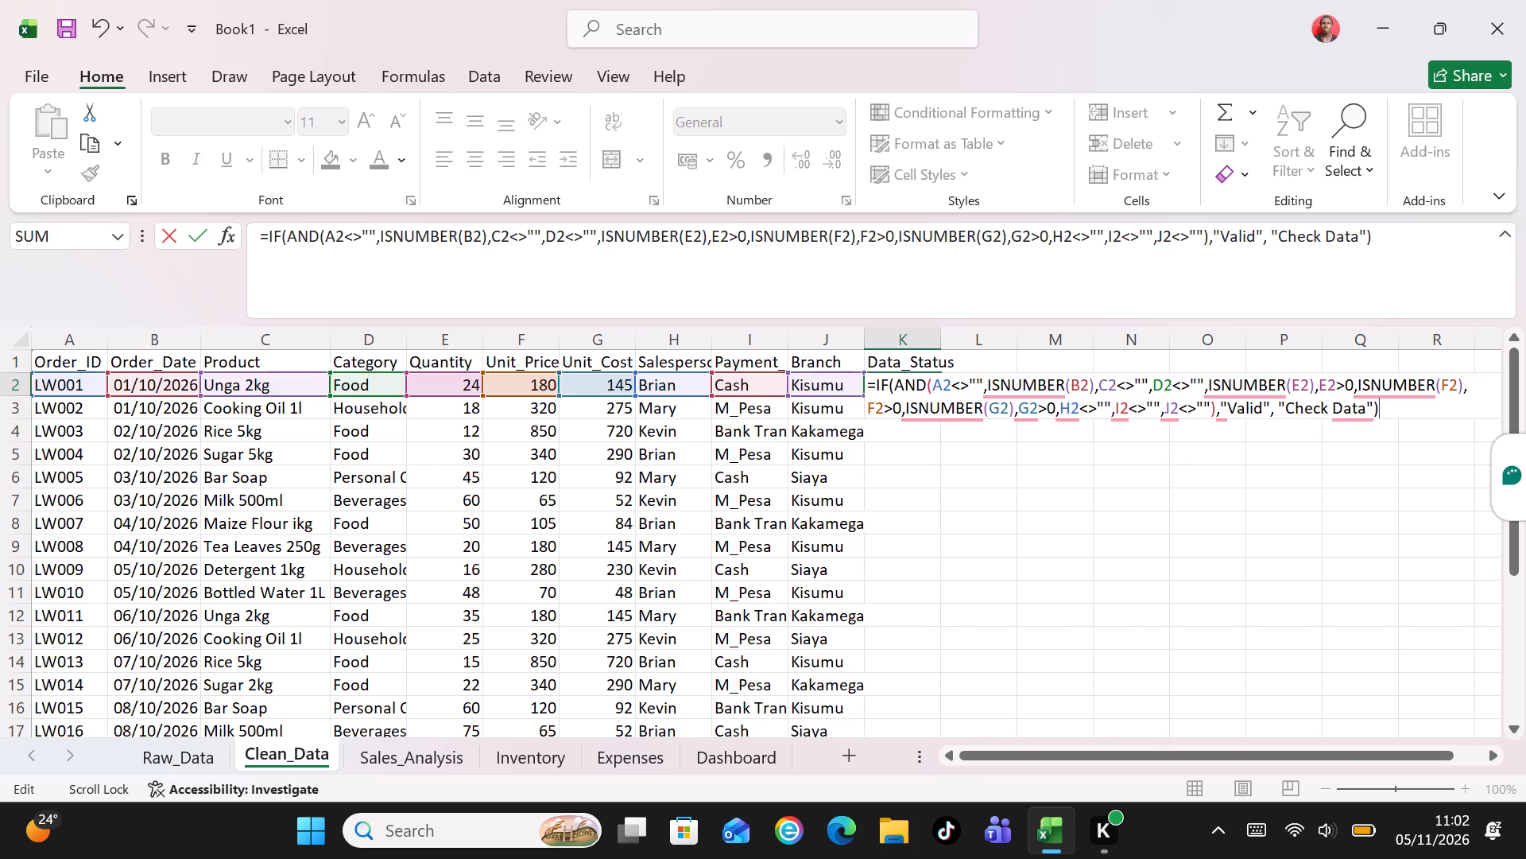
{"action": "key", "text": "Return"}
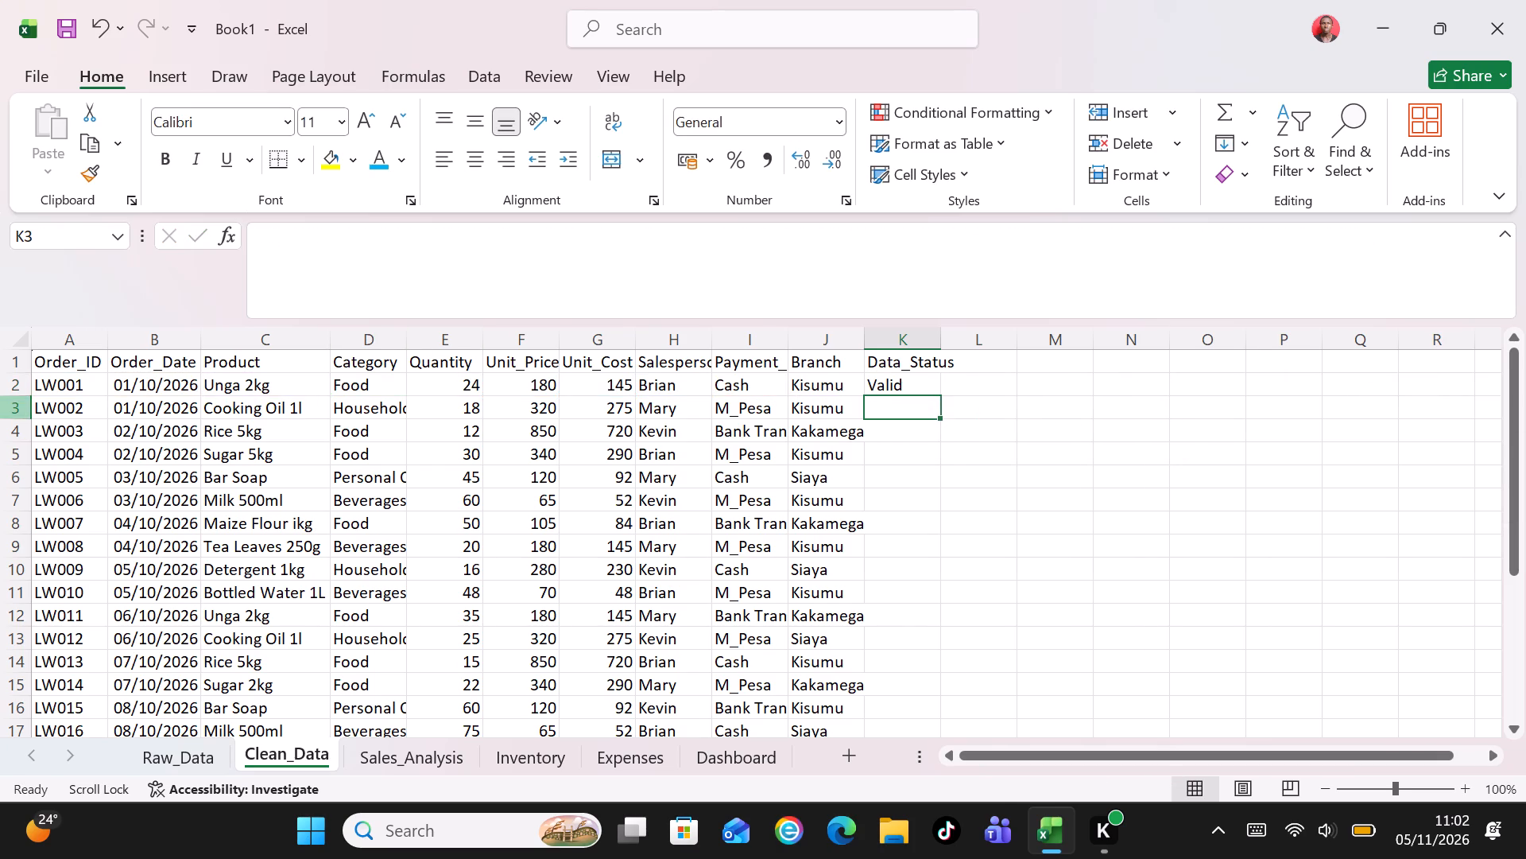
Format the header row A1:K1 of Clean_Data in bold with the green theme font colour.
{"action": "left_click", "coordinate": [62, 364]}
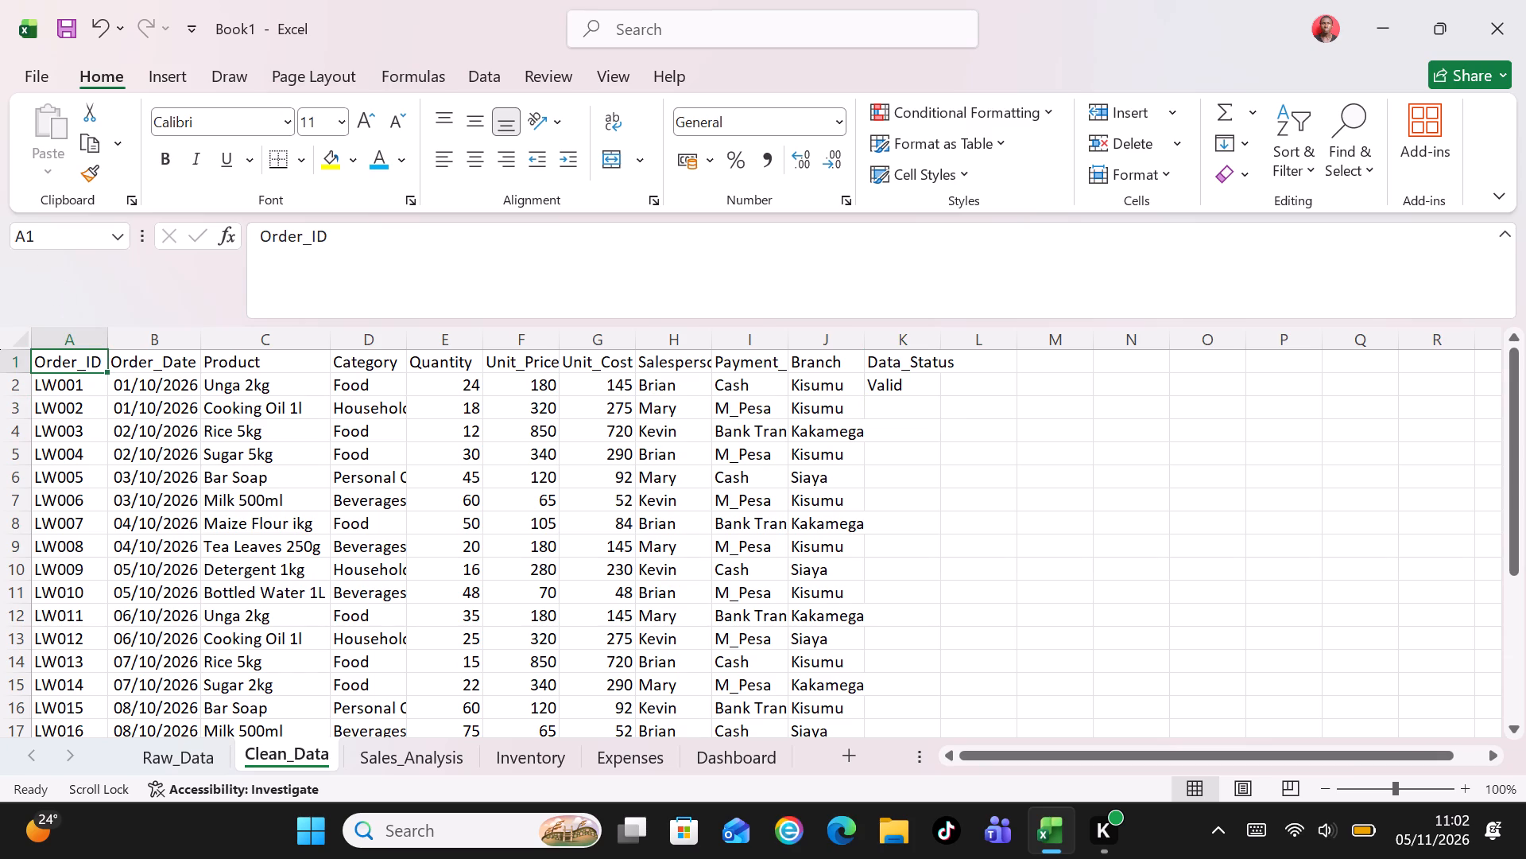
{"action": "left_click", "coordinate": [41, 234]}
{"action": "key", "text": "a"}
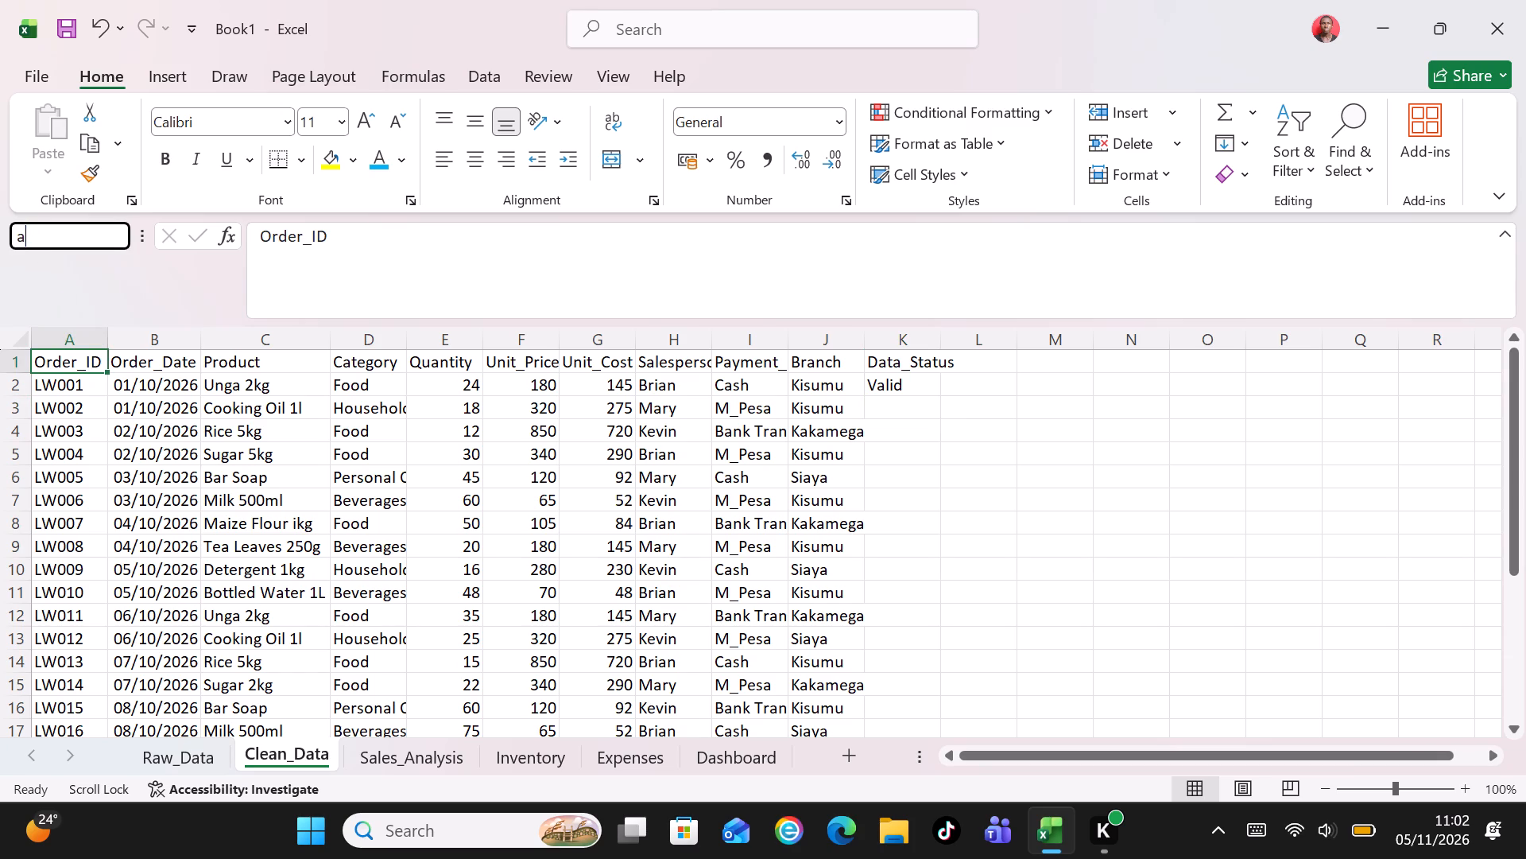
{"action": "key", "text": "BackSpace"}
{"action": "type", "text": "A1"}
{"action": "type", "text": ":K1"}
{"action": "key", "text": "Return"}
{"action": "key", "text": "ctrl+b"}
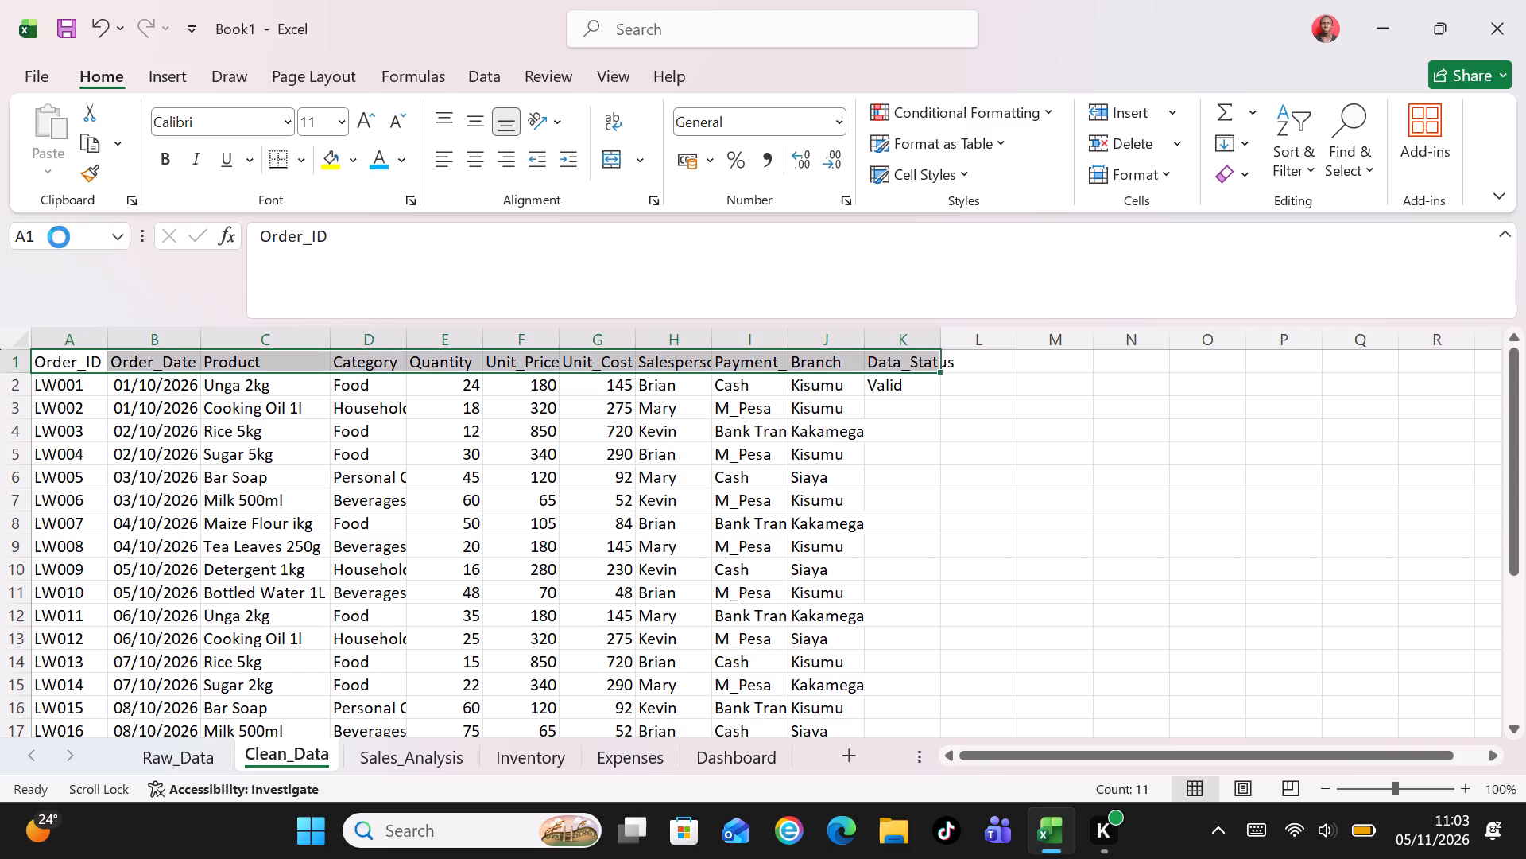
{"action": "left_click", "coordinate": [402, 158]}
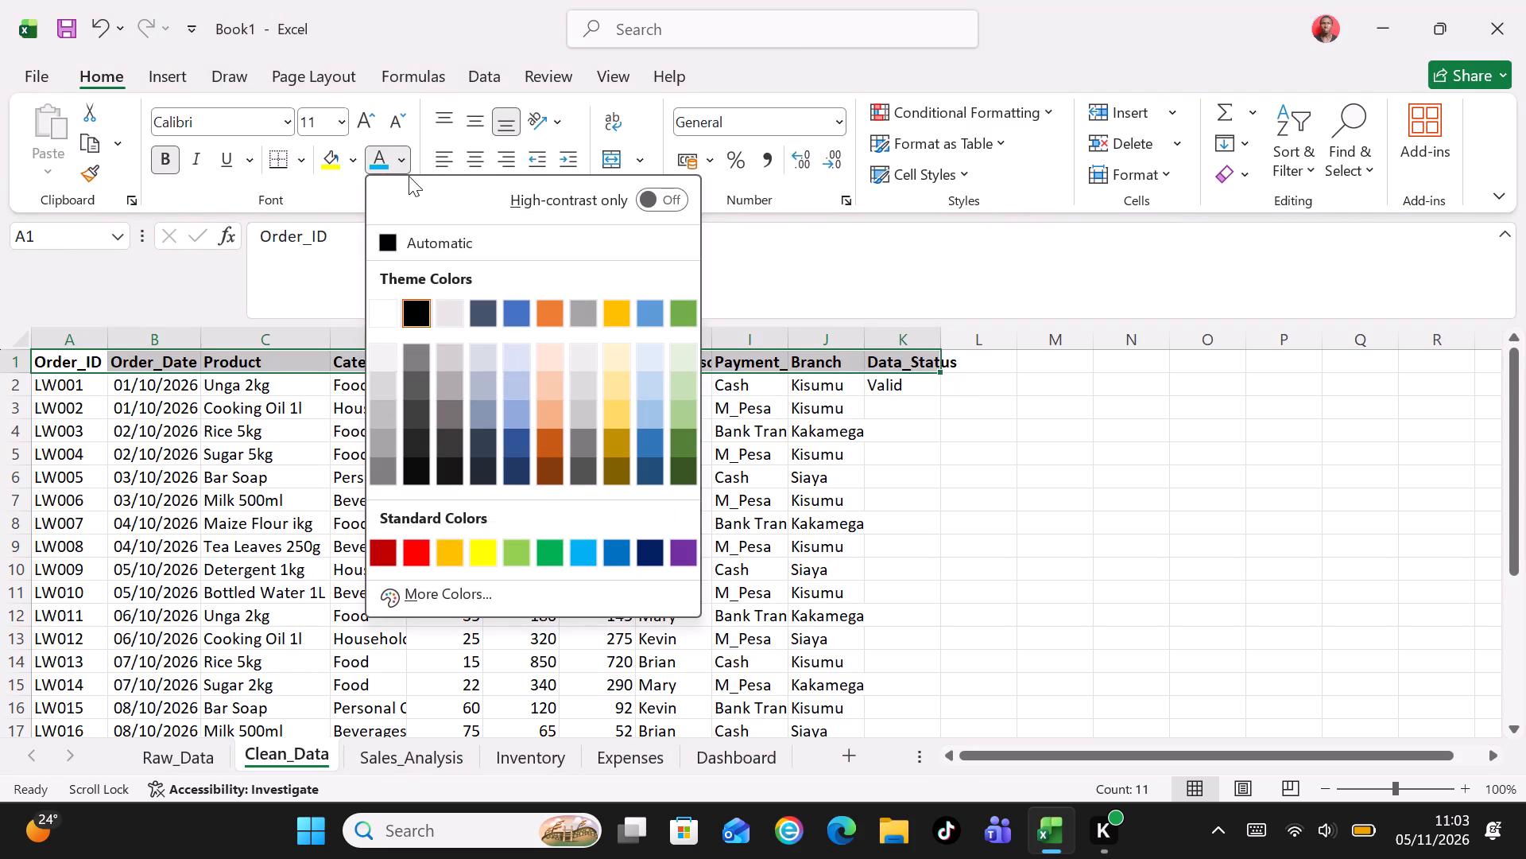
{"action": "left_click", "coordinate": [687, 311]}
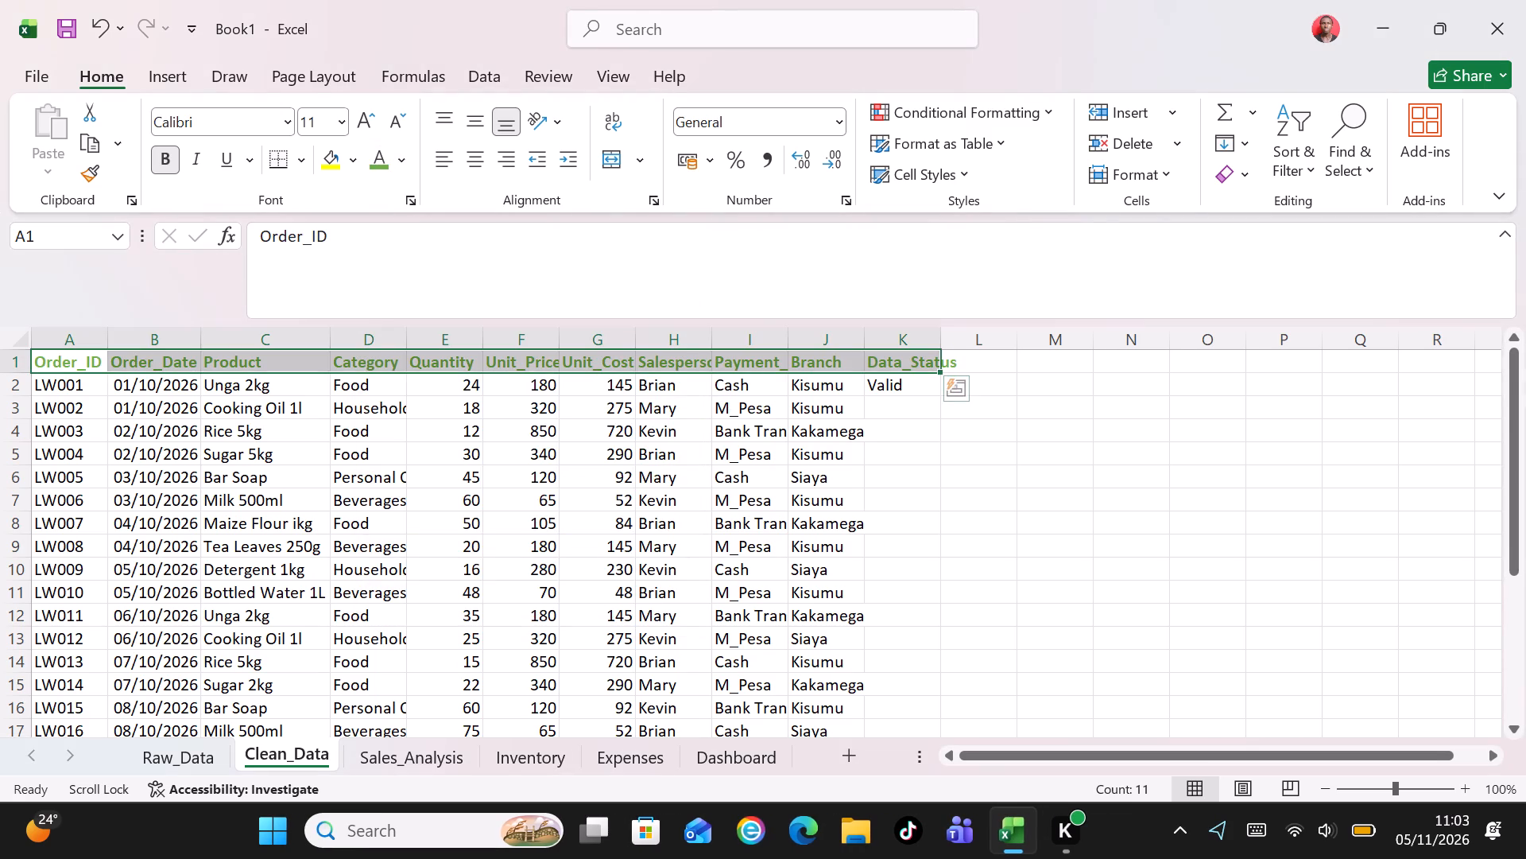
Copy the Data_Status formula from K2 into K3:K26.
{"action": "left_click", "coordinate": [886, 388]}
{"action": "key", "text": "ctrl+c"}
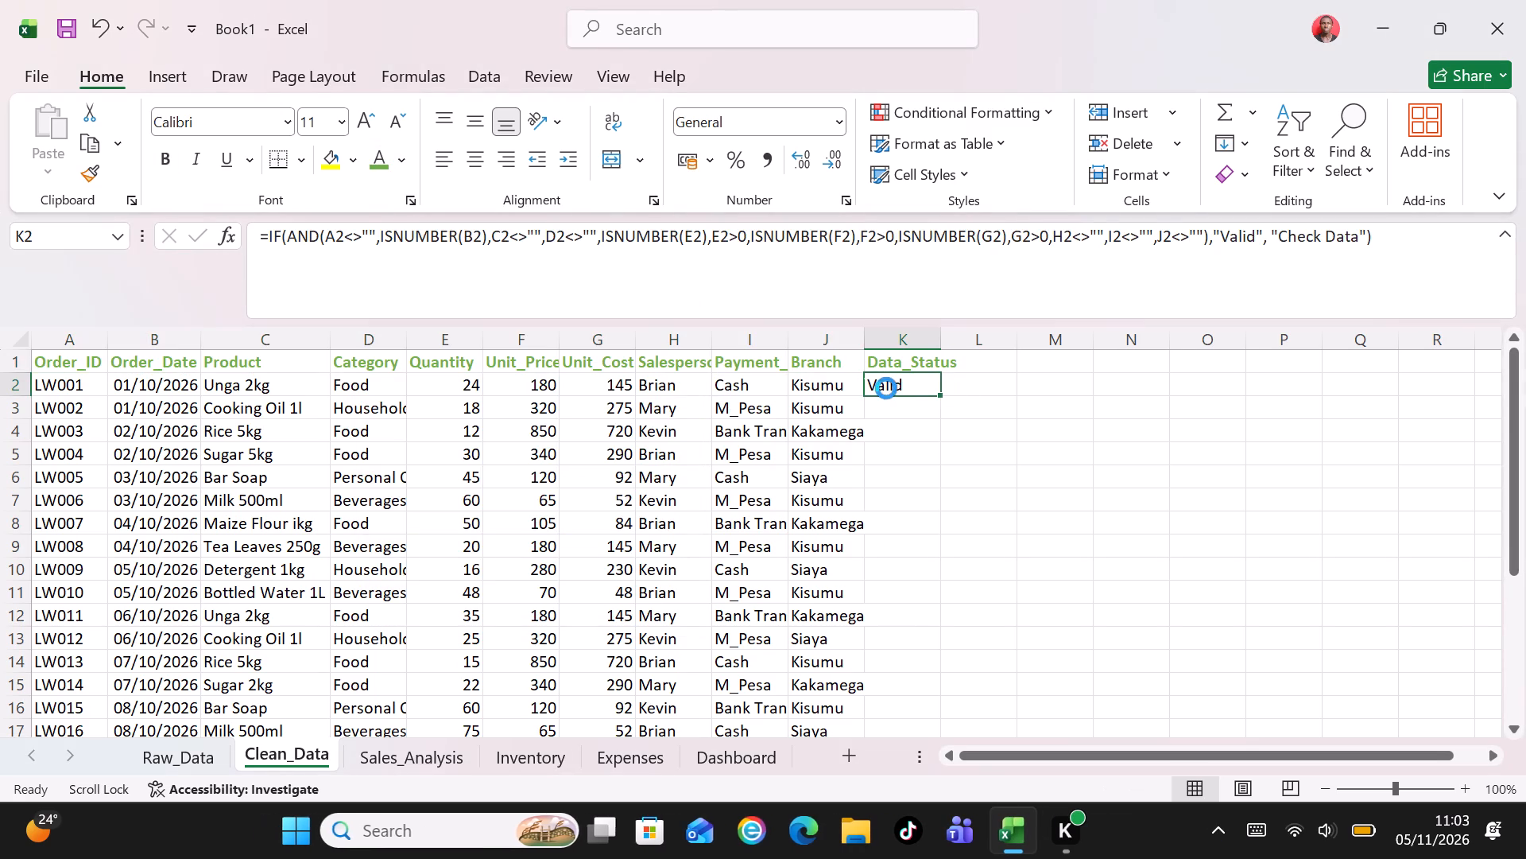
{"action": "left_click", "coordinate": [46, 238]}
{"action": "key", "text": "BackSpace"}
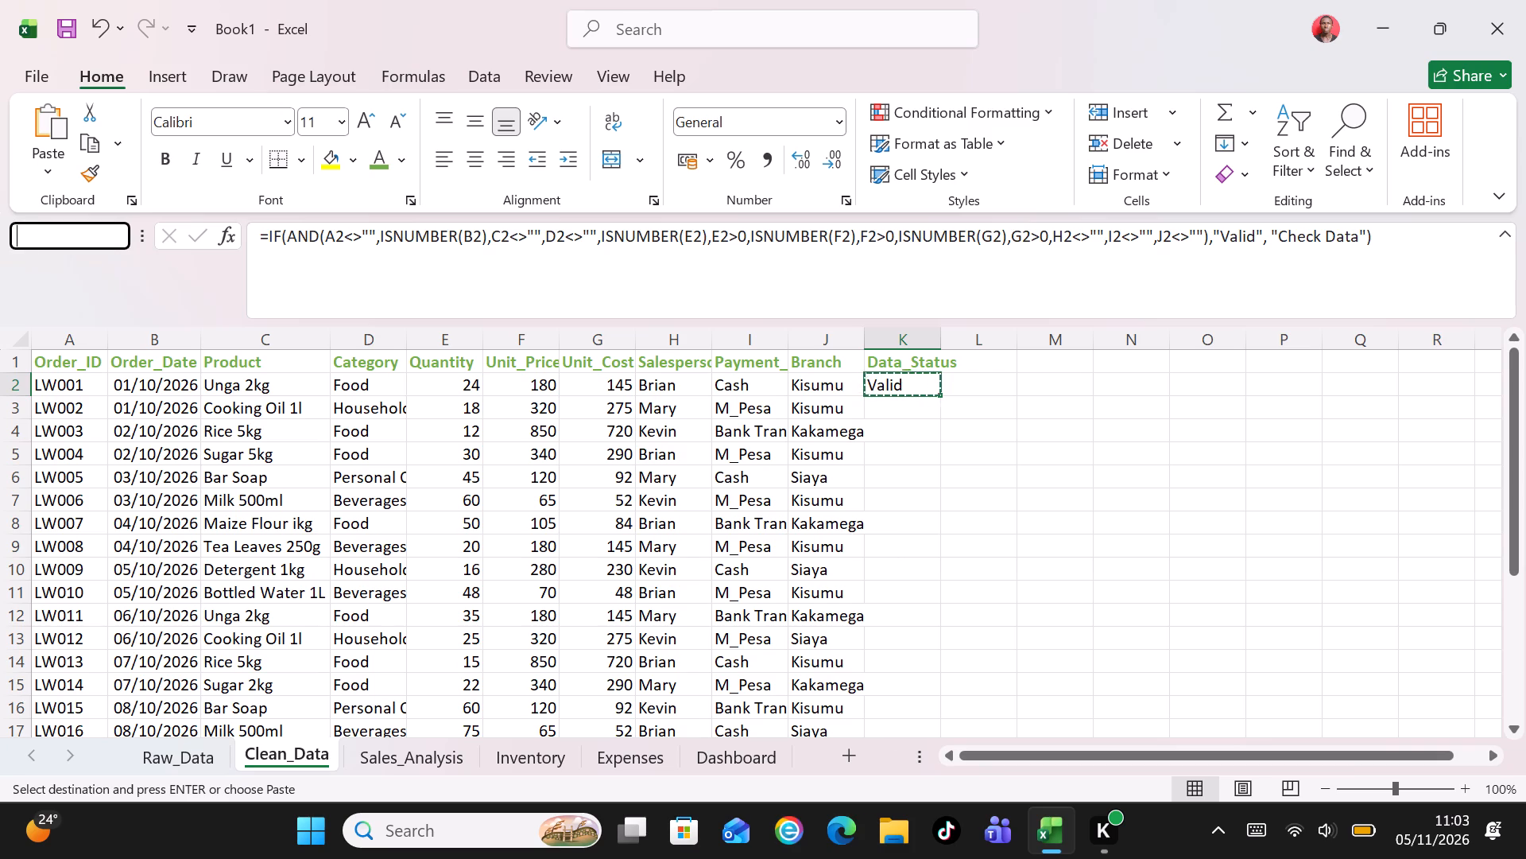
{"action": "type", "text": "K3"}
{"action": "key", "text": "shift+colon"}
{"action": "type", "text": "K26"}
{"action": "key", "text": "Return"}
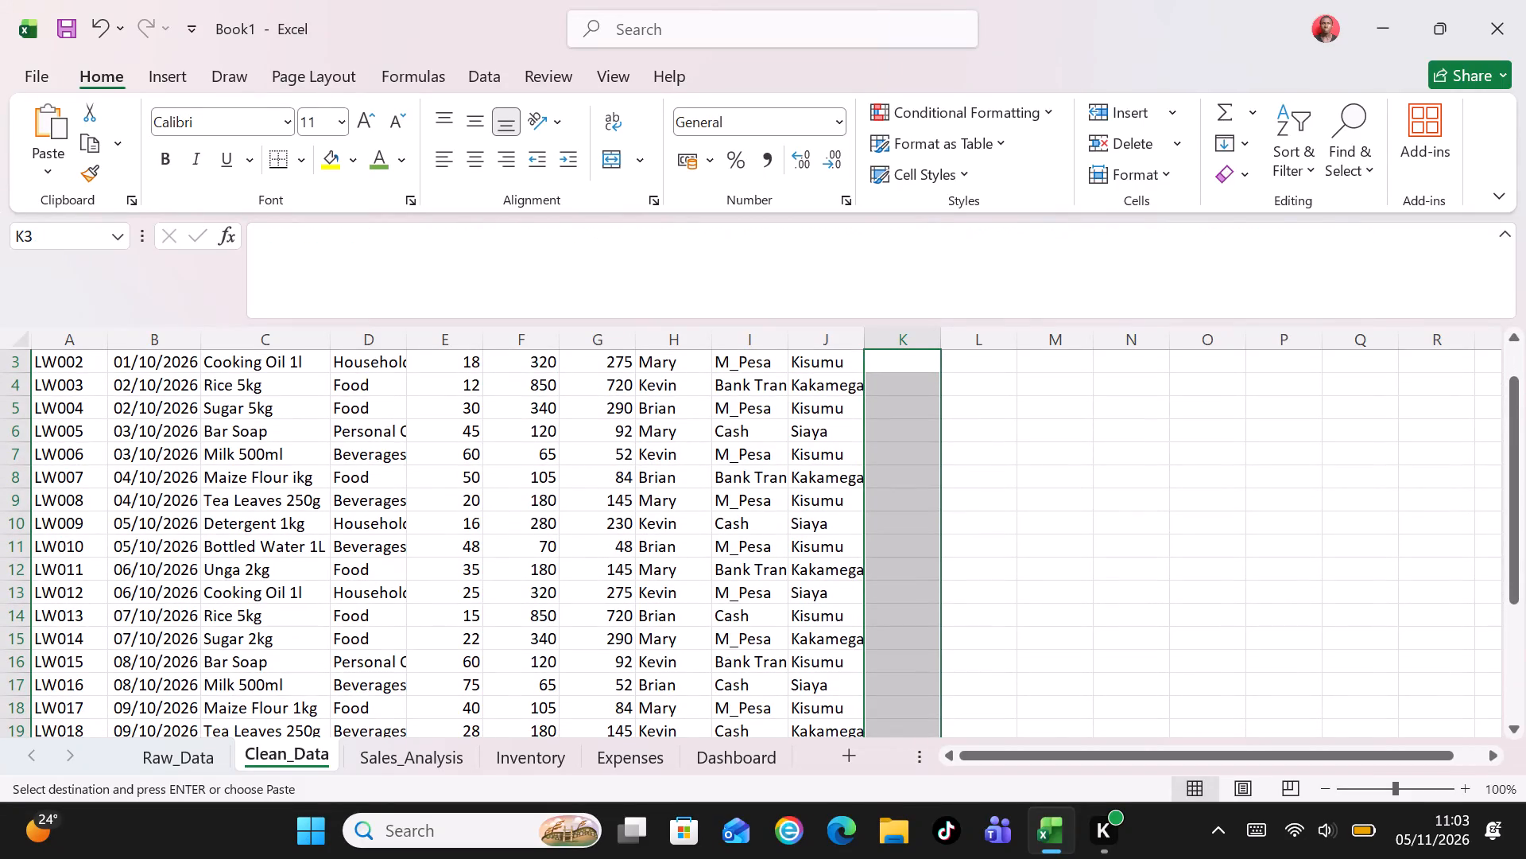
{"action": "key", "text": "ctrl+v"}
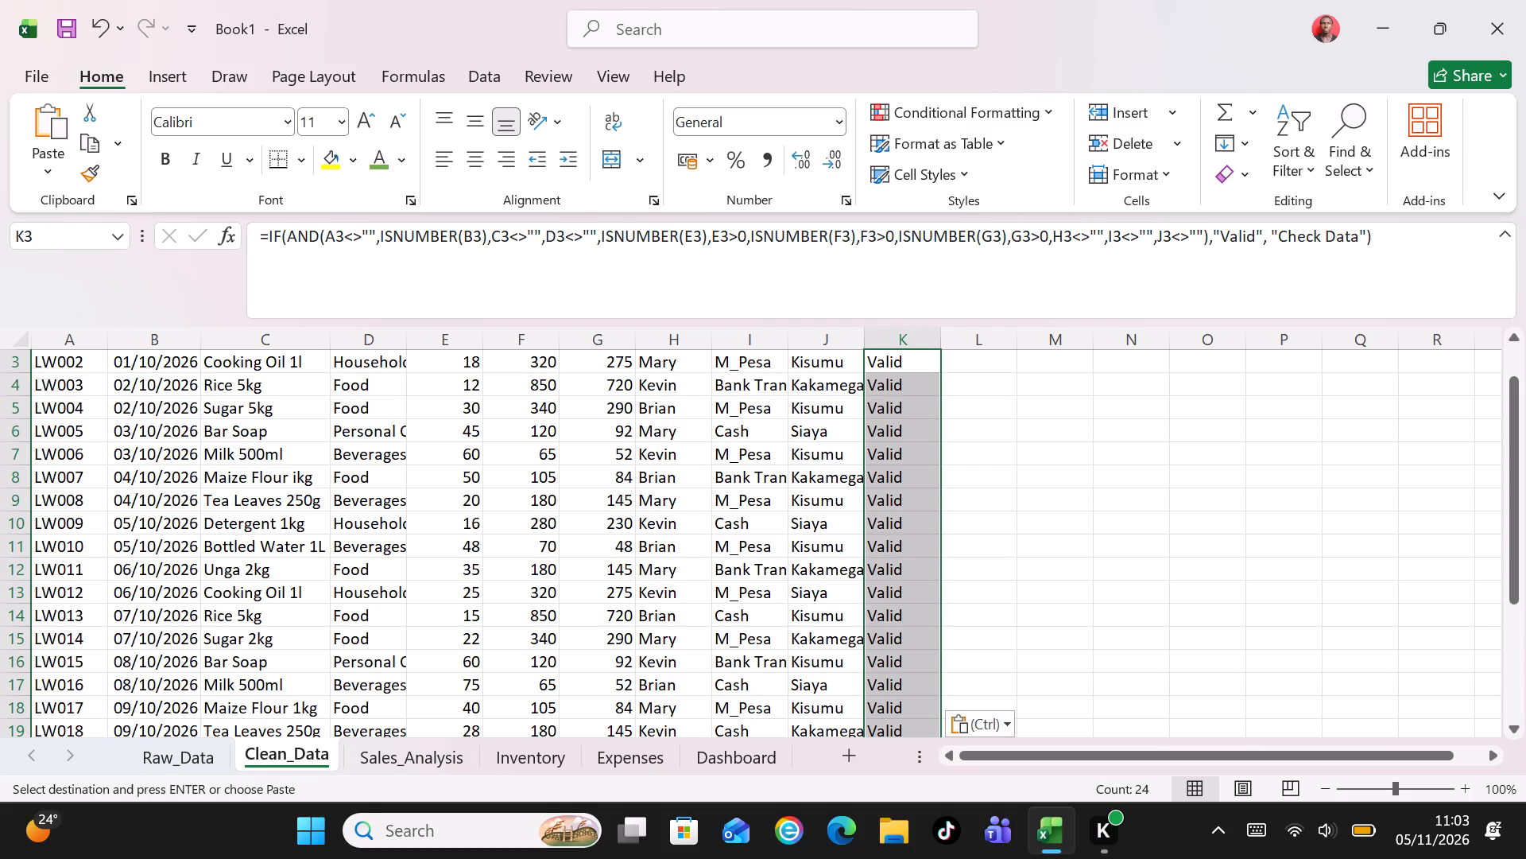
{"action": "left_click", "coordinate": [273, 417]}
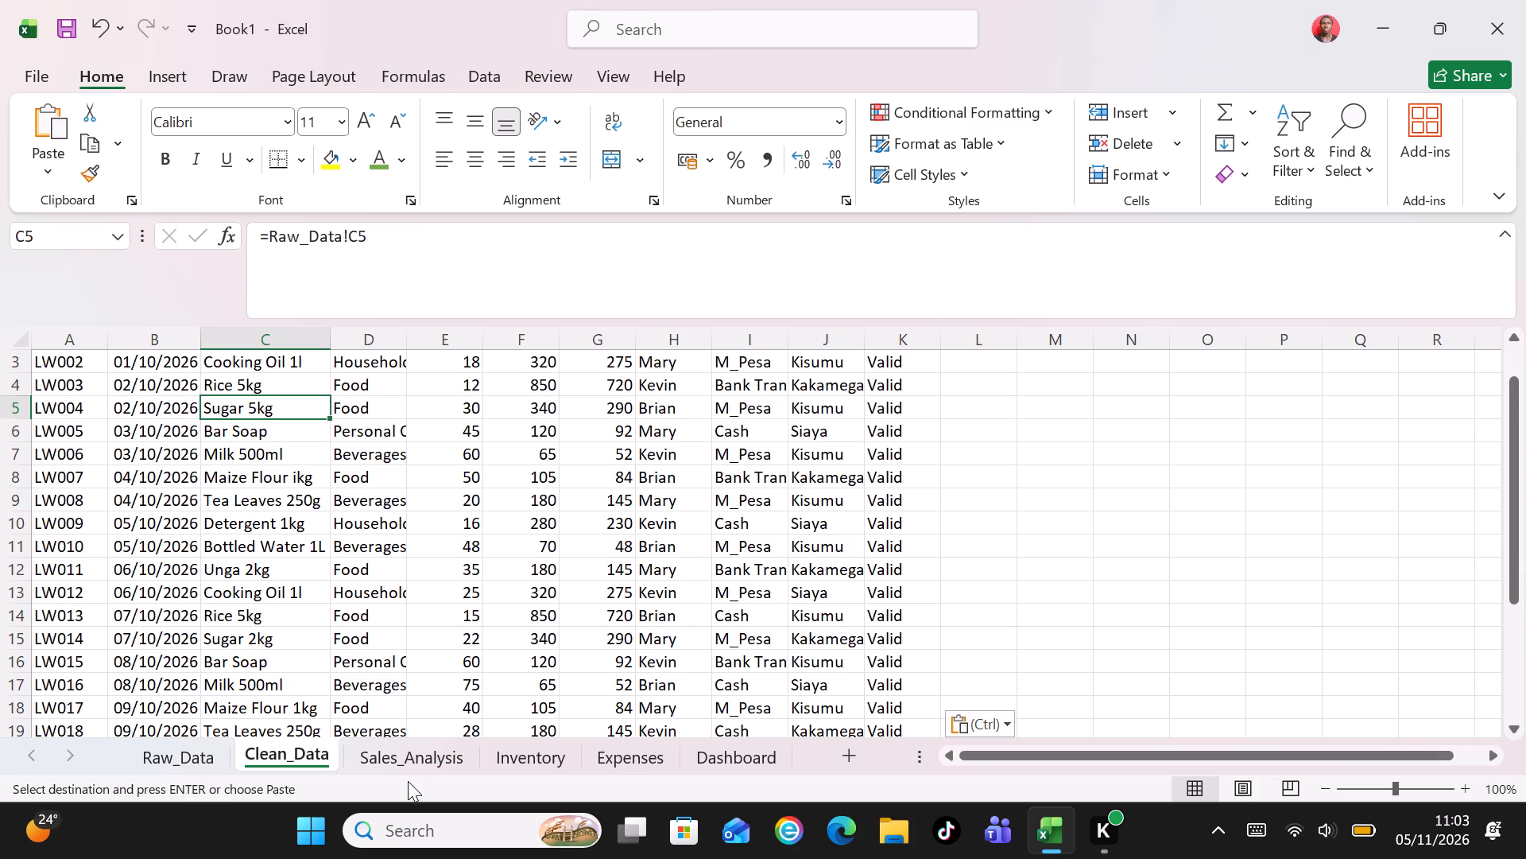
On the Sales_Analysis sheet, enter the headers Order_ID, Product and Quantity in A1, B1 and C1.
{"action": "left_click", "coordinate": [389, 757]}
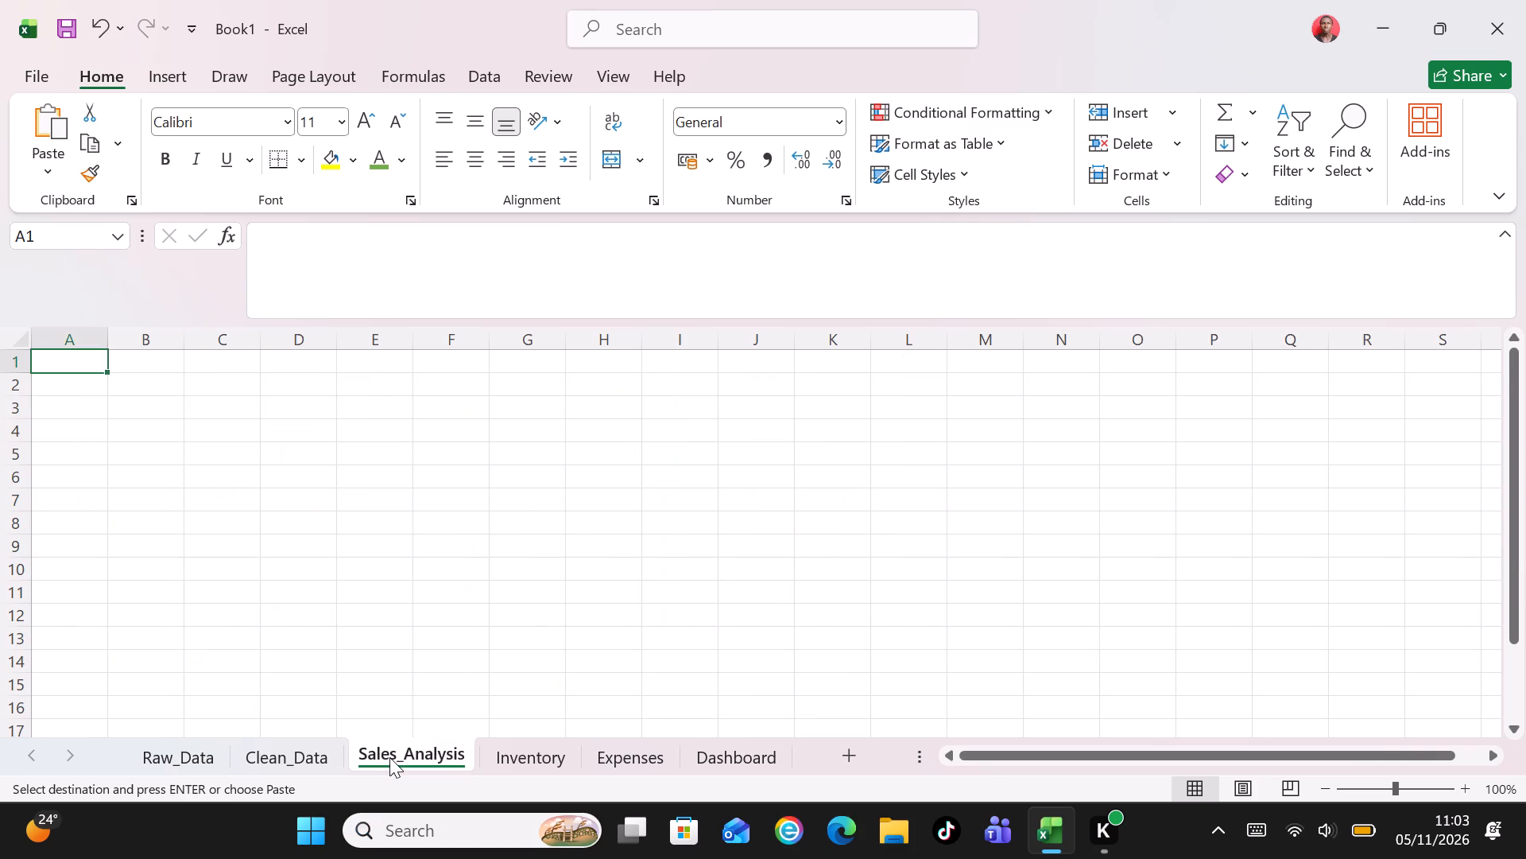
{"action": "left_click", "coordinate": [71, 365]}
{"action": "key", "text": "shift+o"}
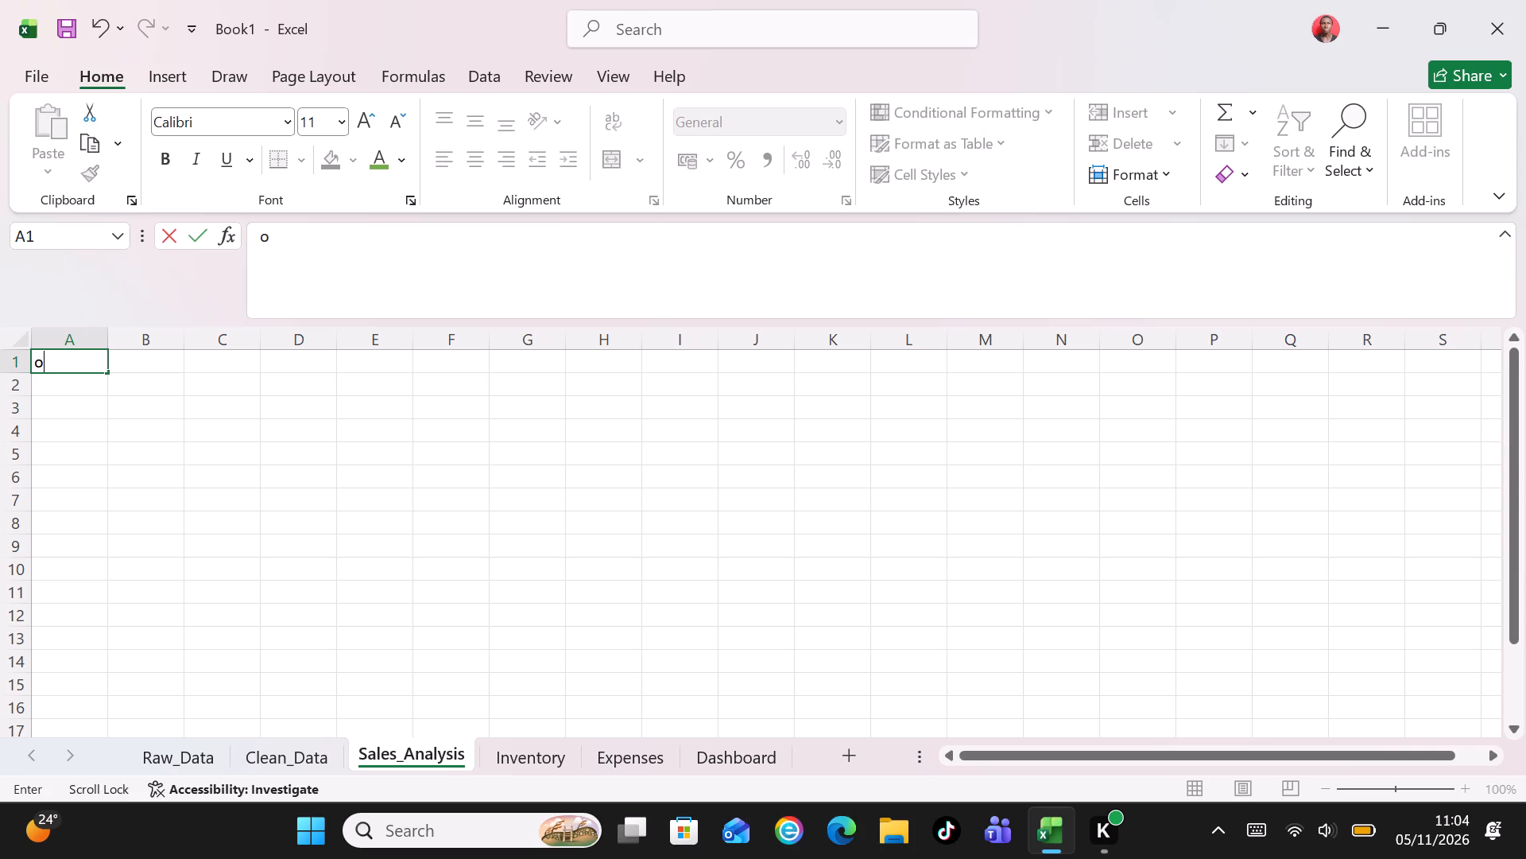
{"action": "key", "text": "BackSpace"}
{"action": "key", "text": "o"}
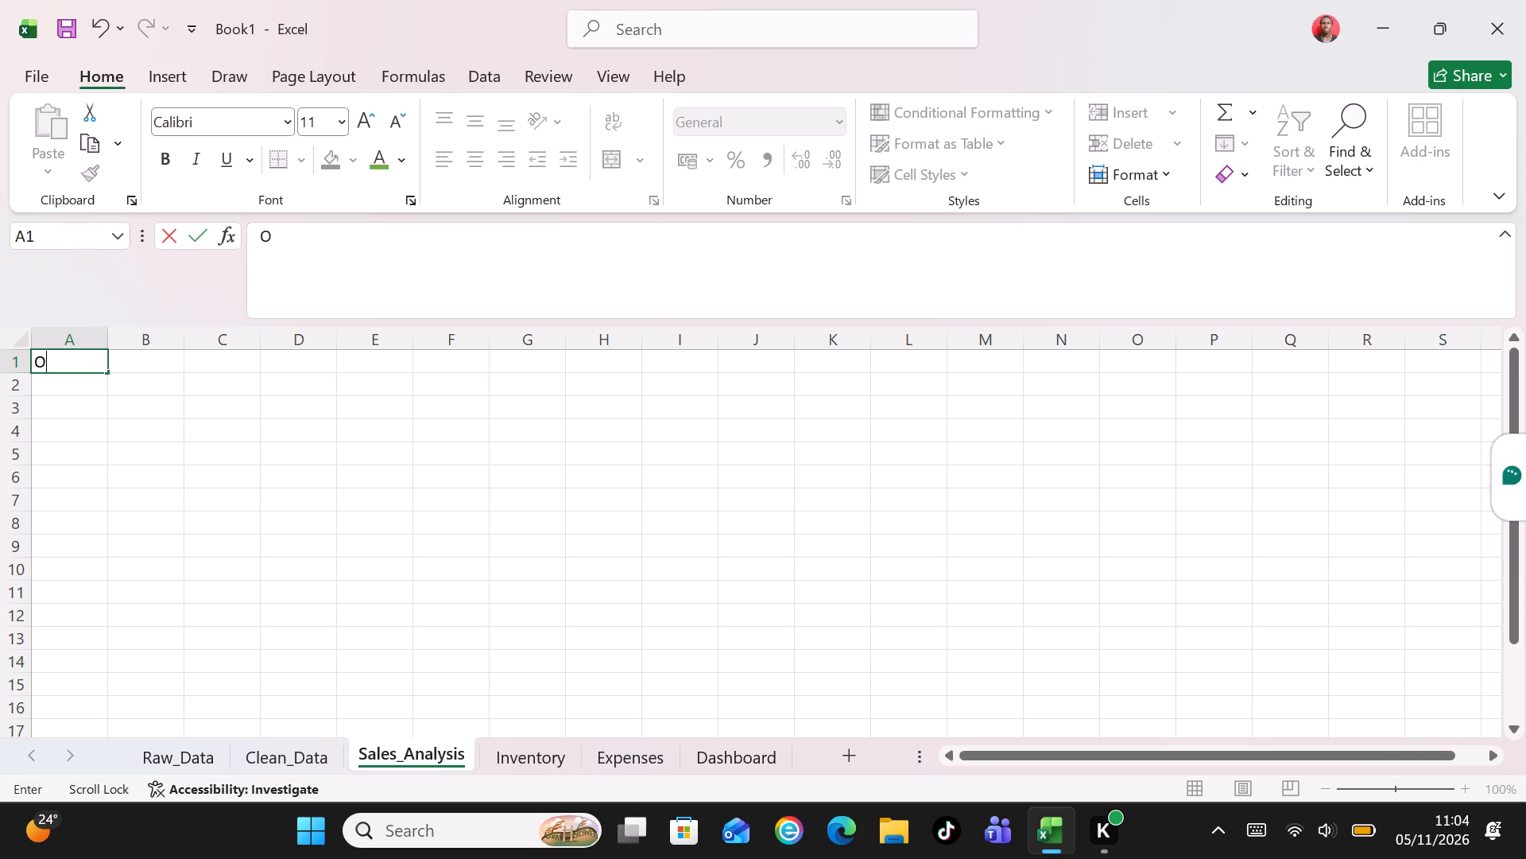
{"action": "type", "text": "rder"}
{"action": "key", "text": "shift+underscore"}
{"action": "type", "text": "ID"}
{"action": "key", "text": "Tab"}
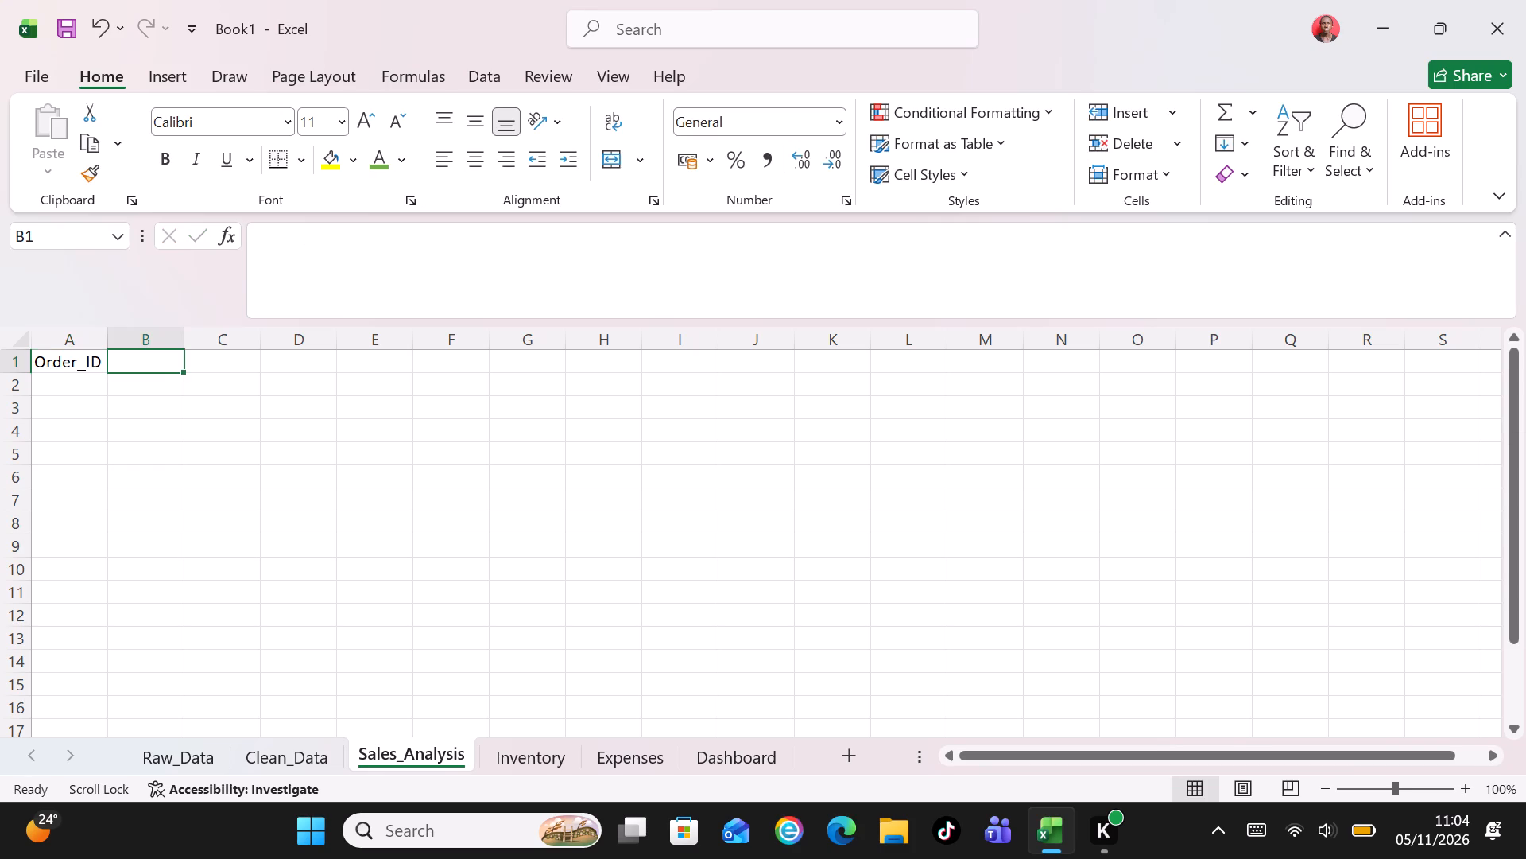
{"action": "key", "text": "p"}
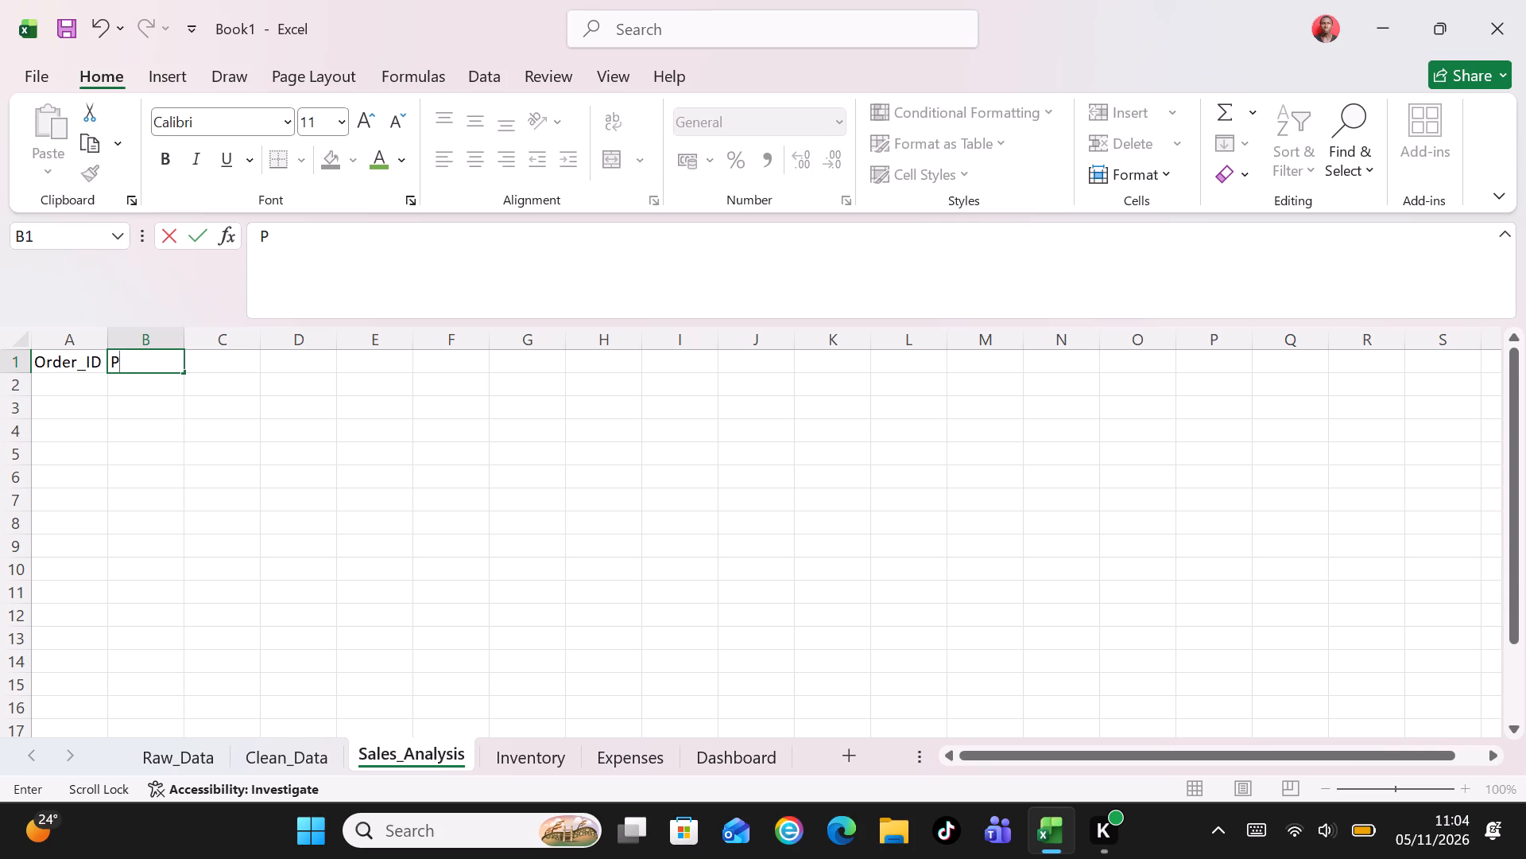
{"action": "type", "text": "roduct"}
{"action": "key", "text": "Tab"}
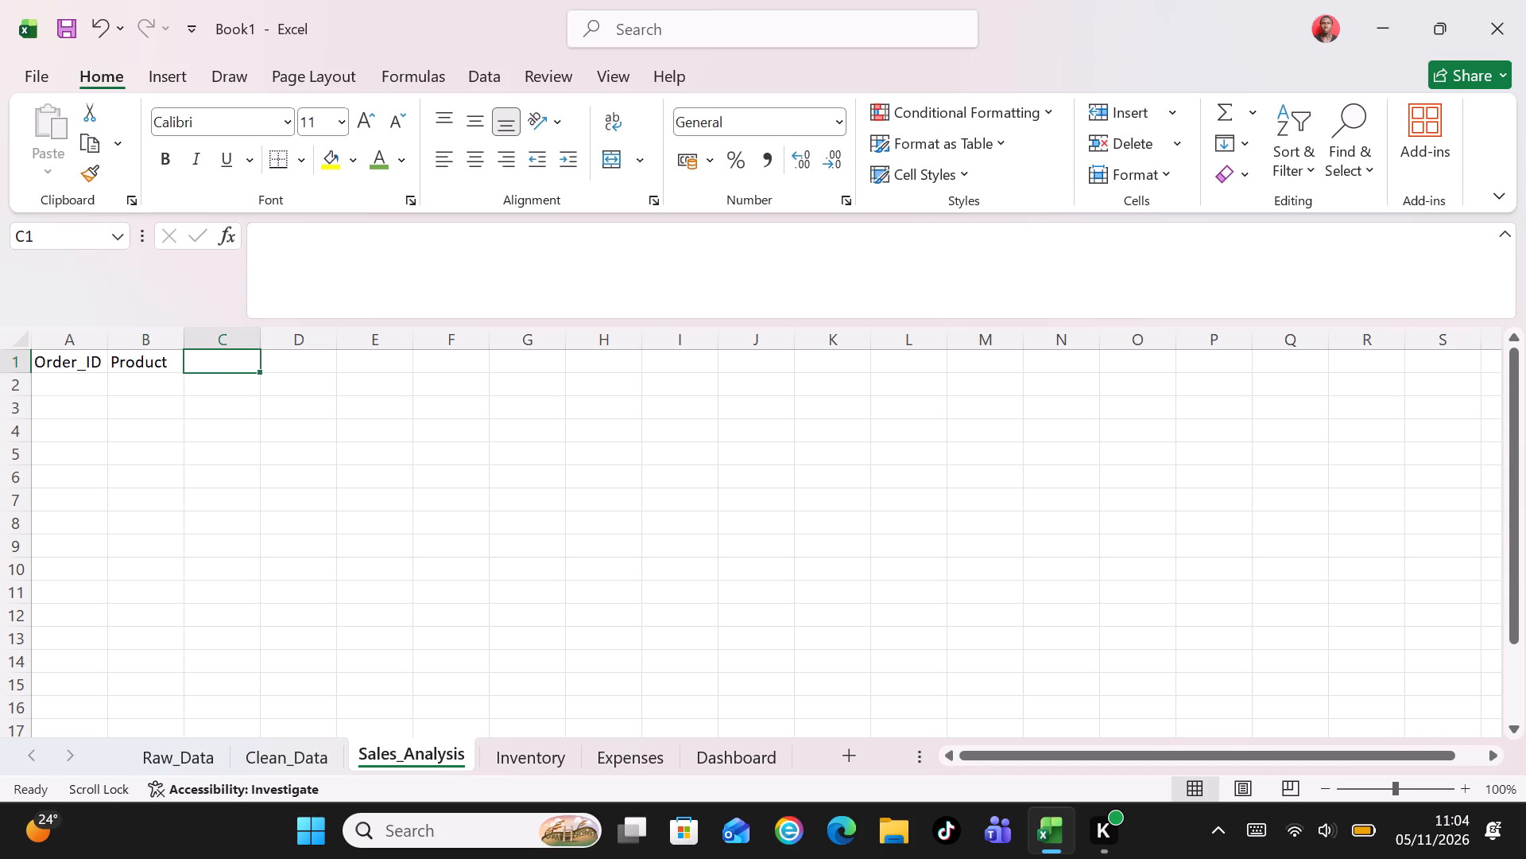
{"action": "type", "text": "uantity"}
{"action": "key", "text": "Tab"}
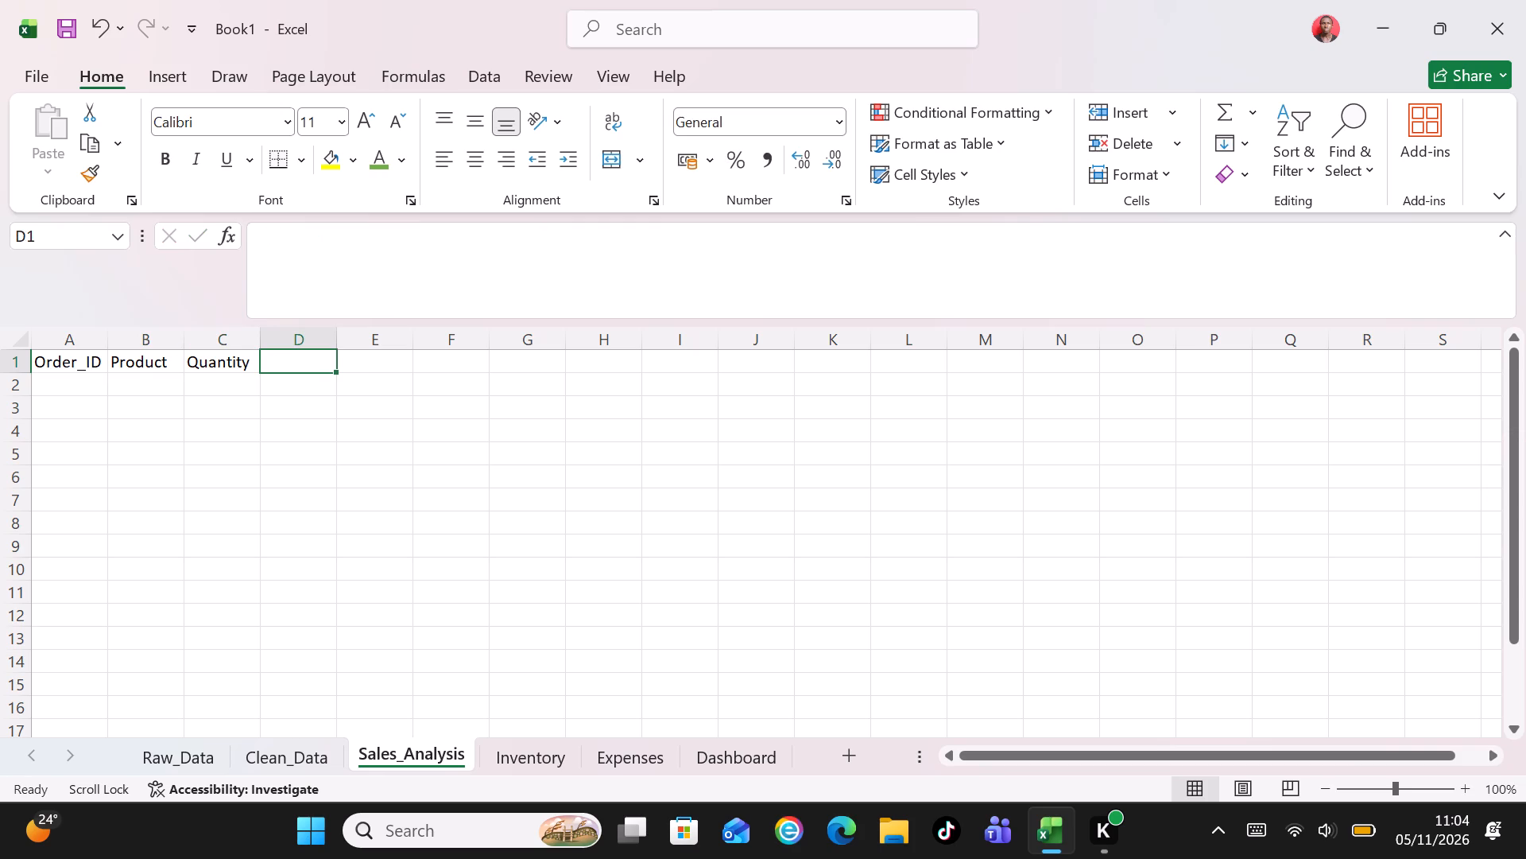
Enter the headers Unit_Price in D1 and Unit_Cost in E1.
{"action": "key", "text": "u"}
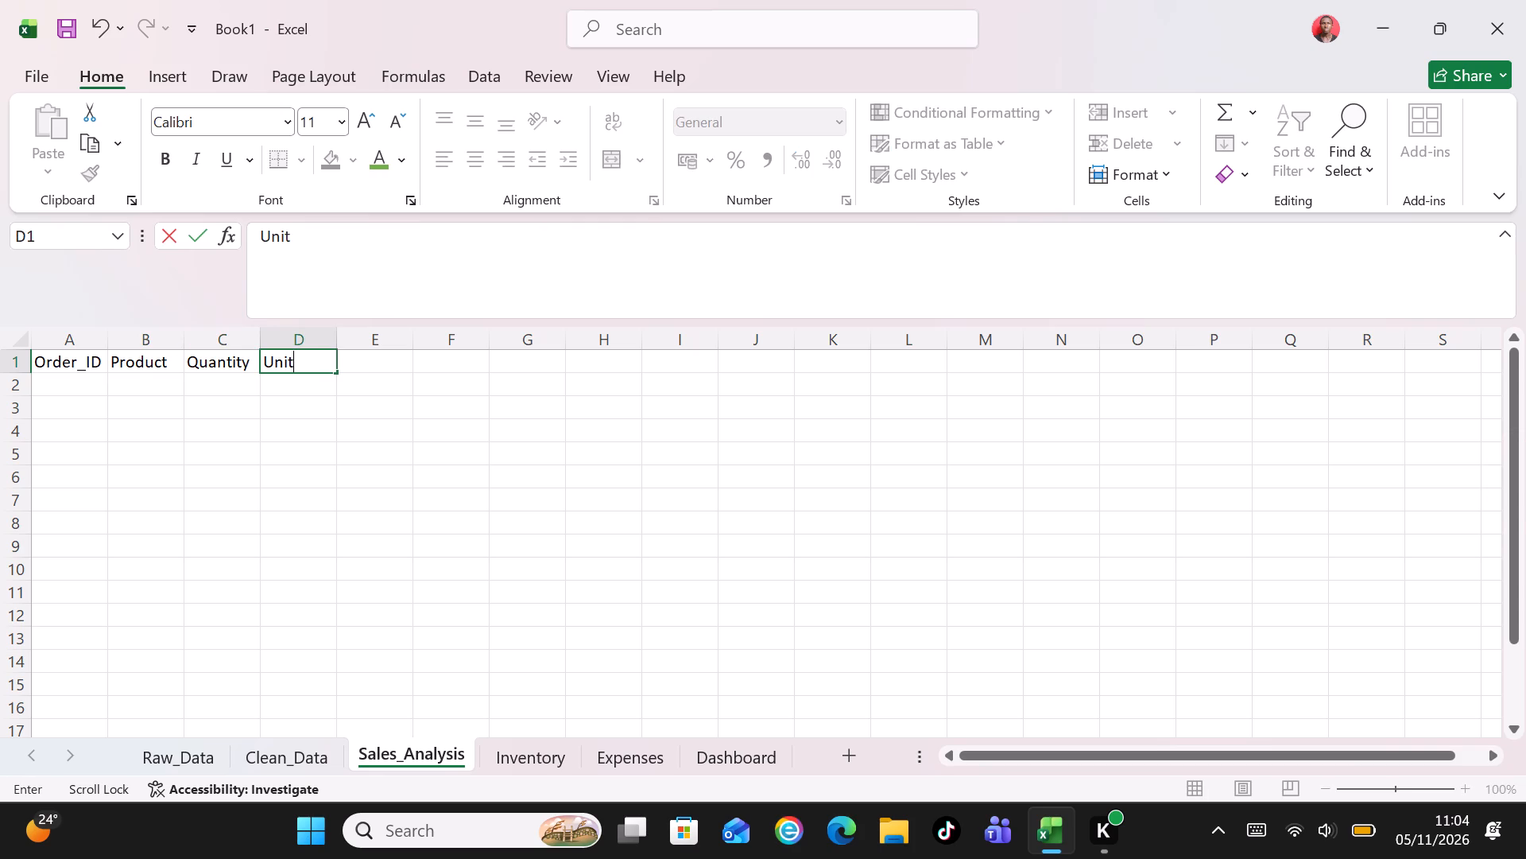
{"action": "key", "text": "shift+underscore"}
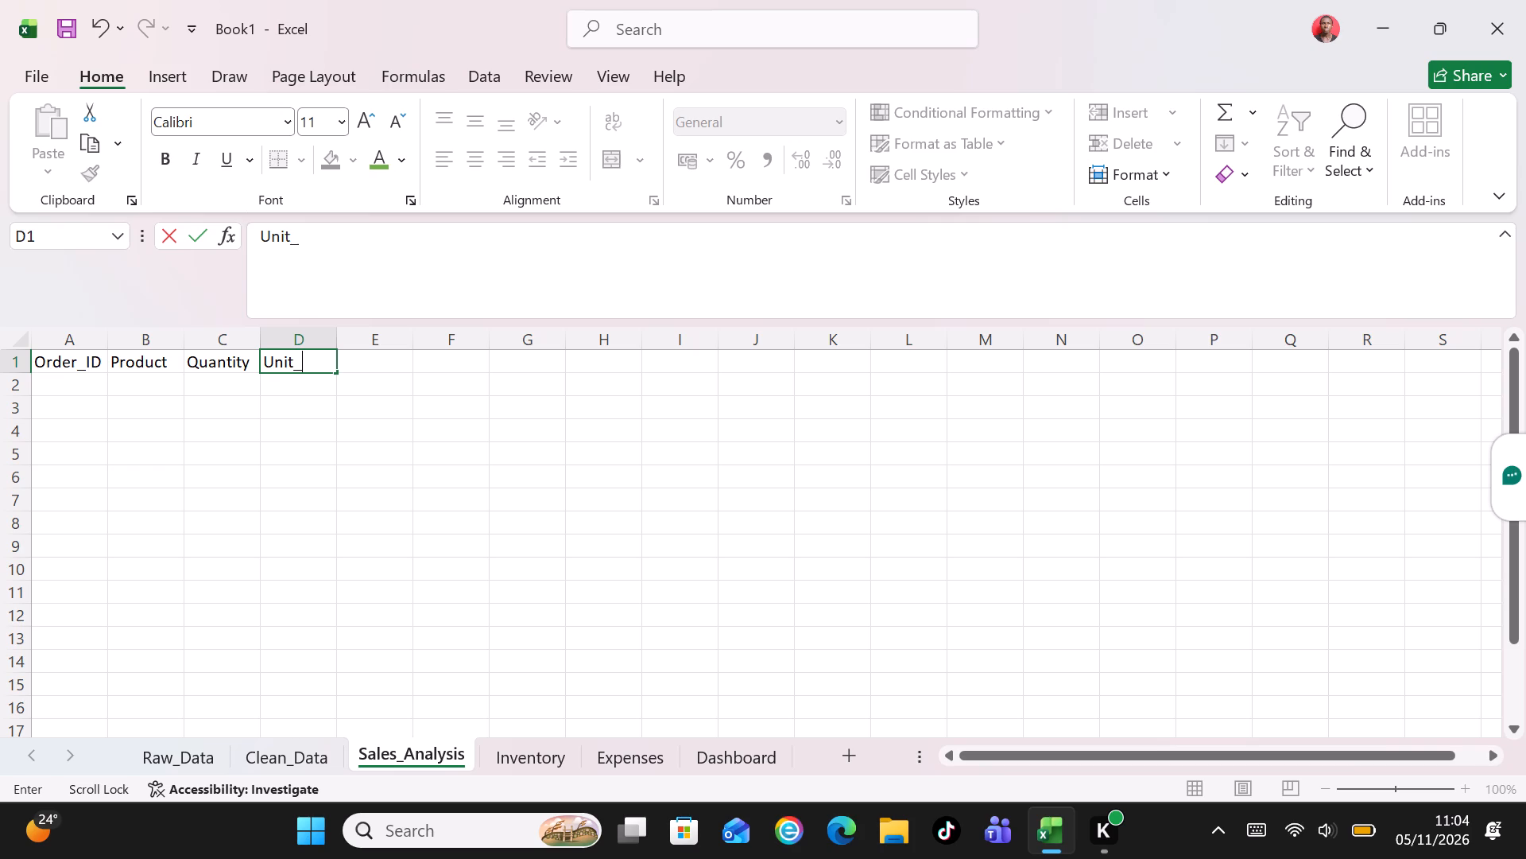
{"action": "type", "text": "ricw"}
{"action": "key", "text": "BackSpace"}
{"action": "key", "text": "e"}
{"action": "key", "text": "Tab"}
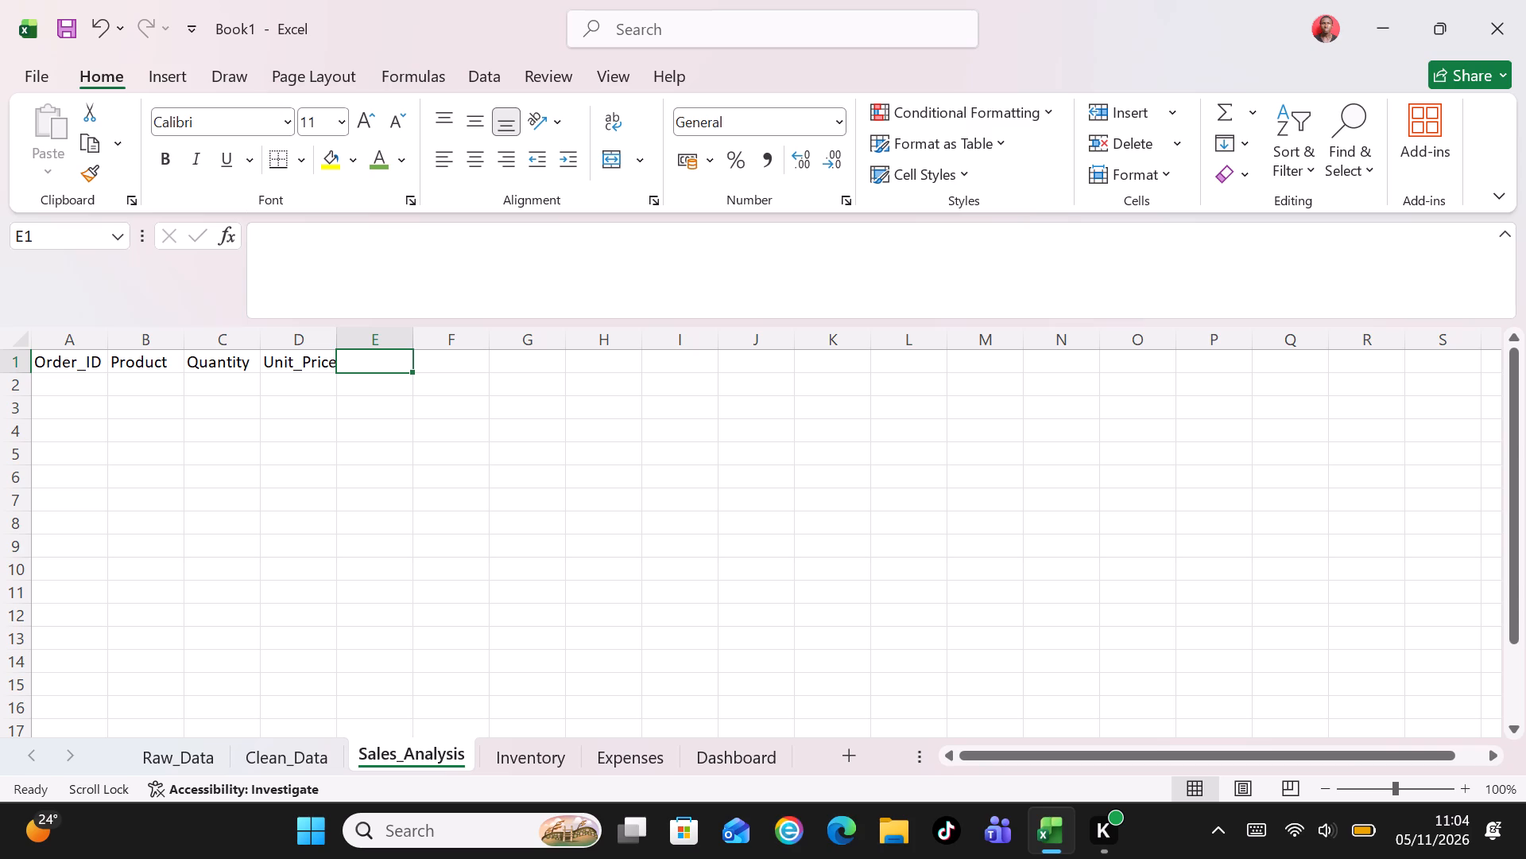
{"action": "key", "text": "u"}
{"action": "key", "text": "BackSpace"}
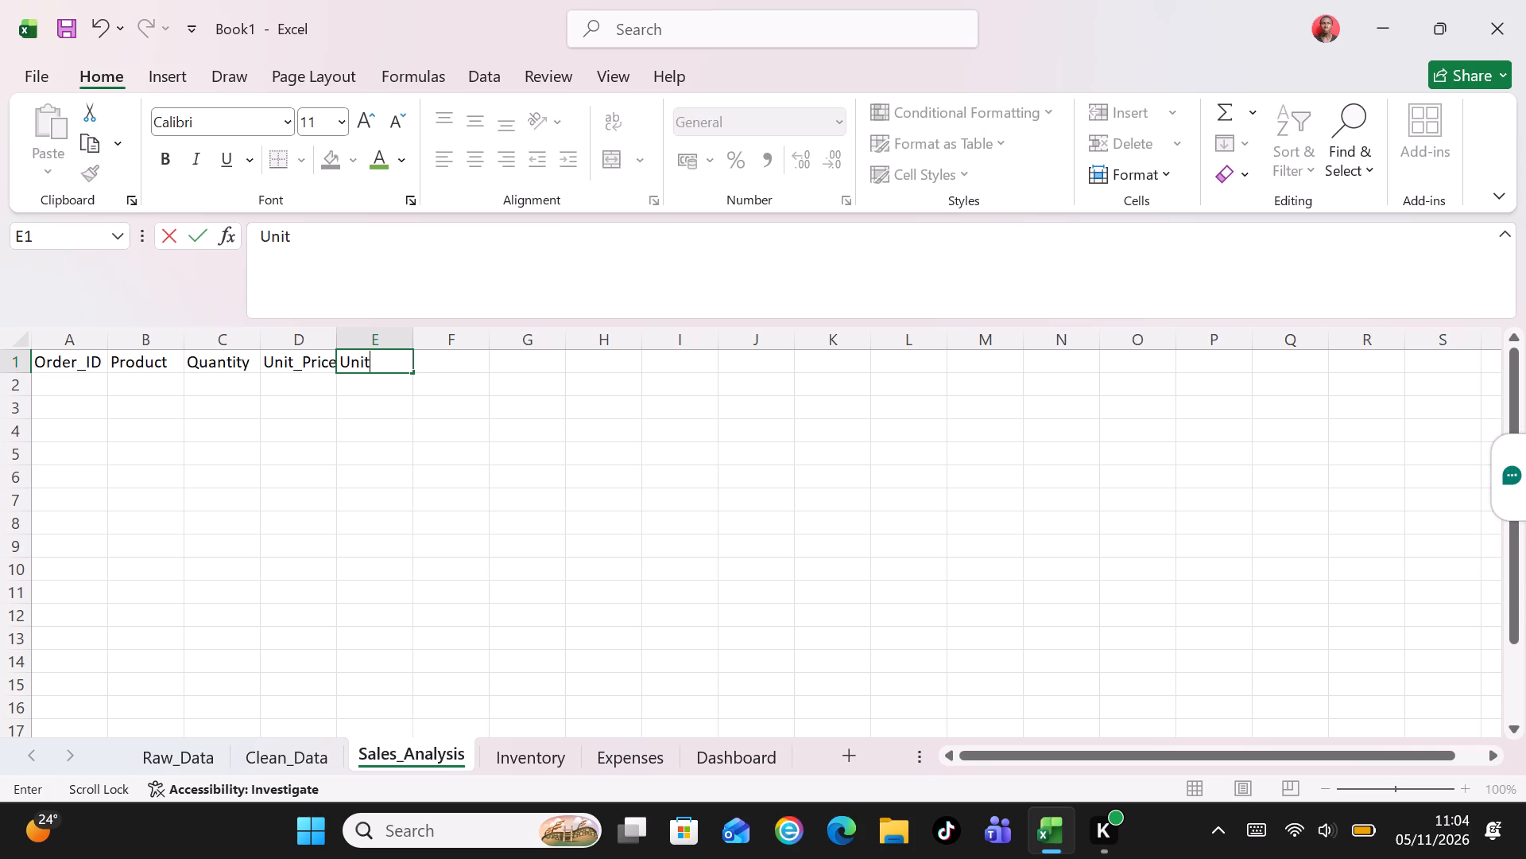
{"action": "key", "text": "shift+underscore"}
{"action": "type", "text": "ost"}
{"action": "key", "text": "Tab"}
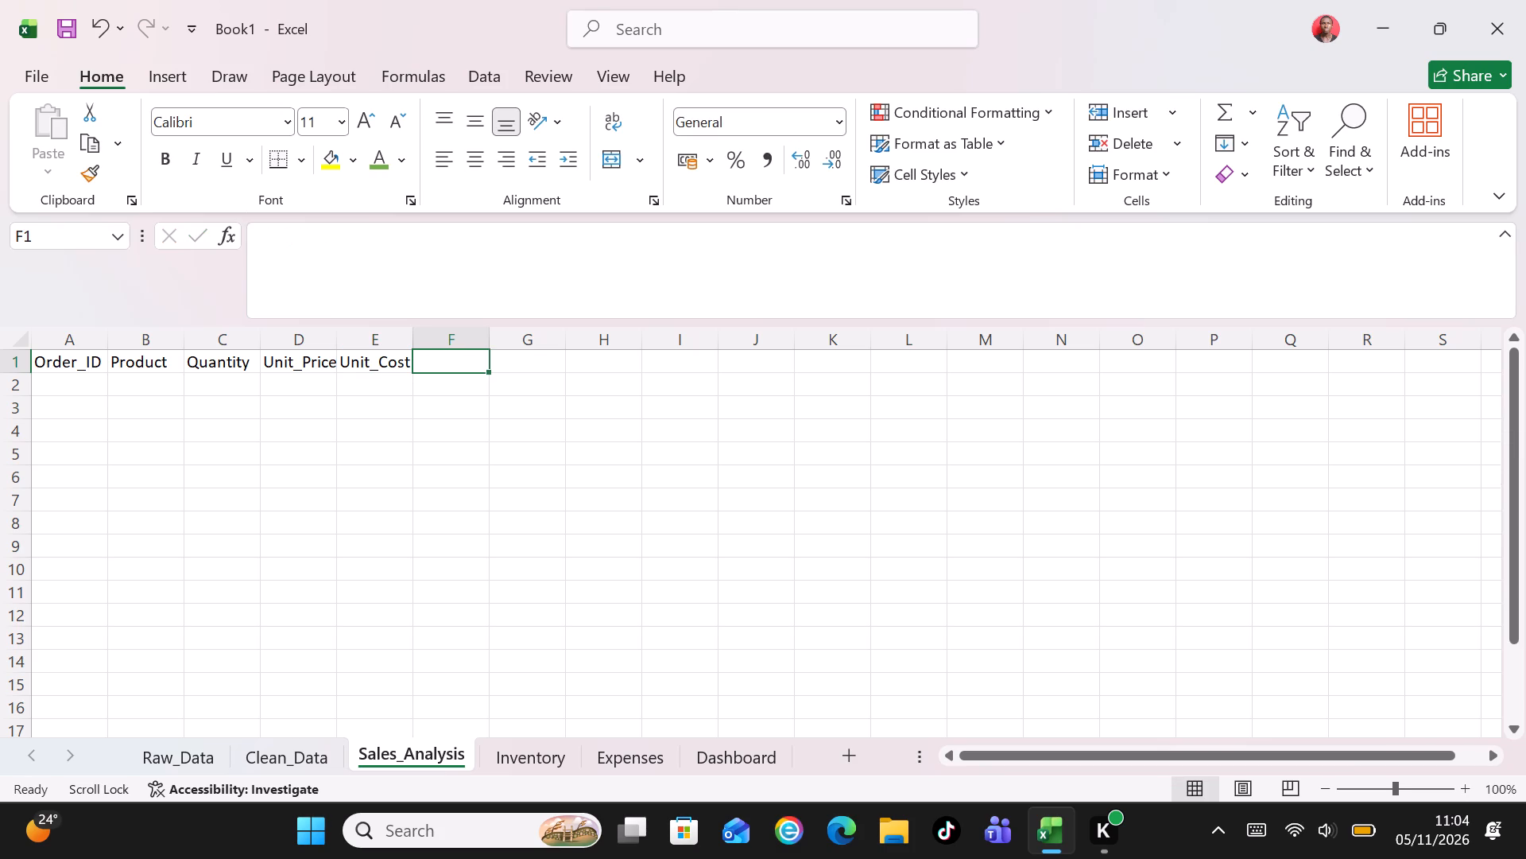
Enter the headers Total_Revenue in F1 and Cost-of-Goods-Sold in G1.
{"action": "key", "text": "t"}
{"action": "type", "text": "otal"}
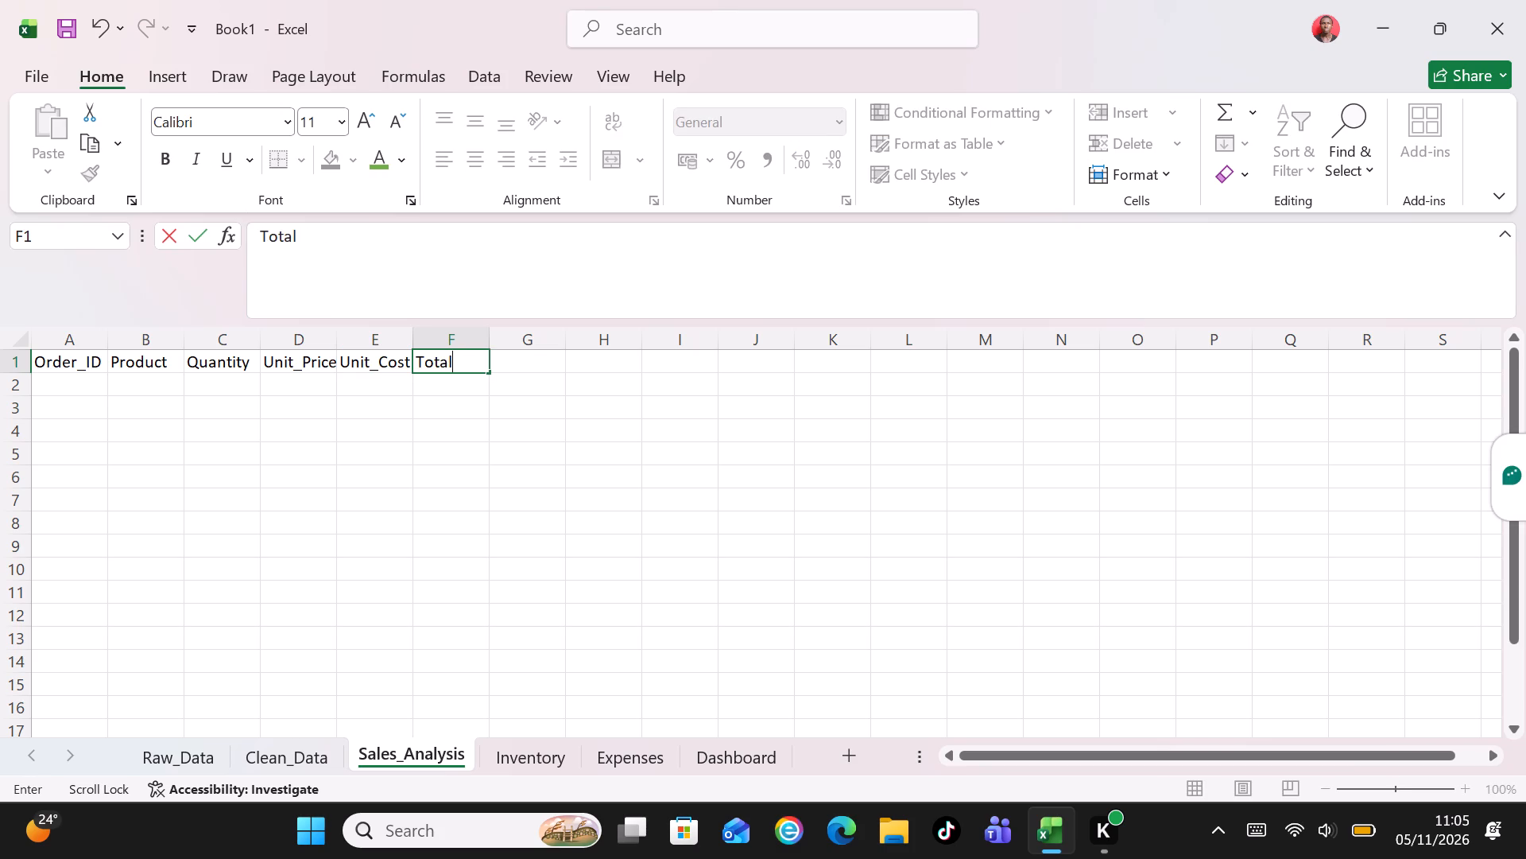
{"action": "key", "text": "shift+underscore"}
{"action": "type", "text": "nue"}
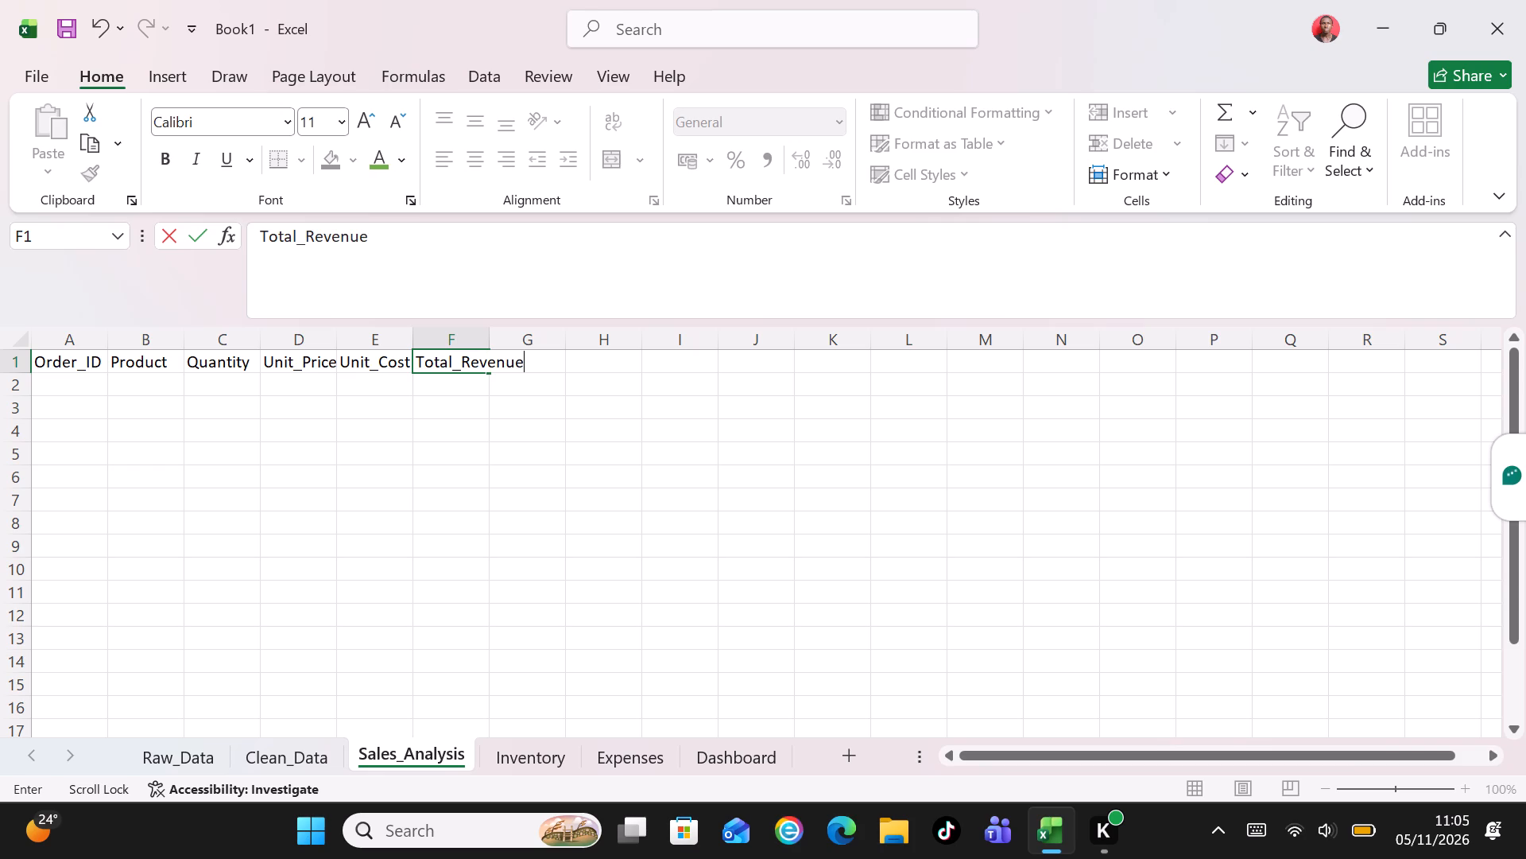
{"action": "key", "text": "Tab"}
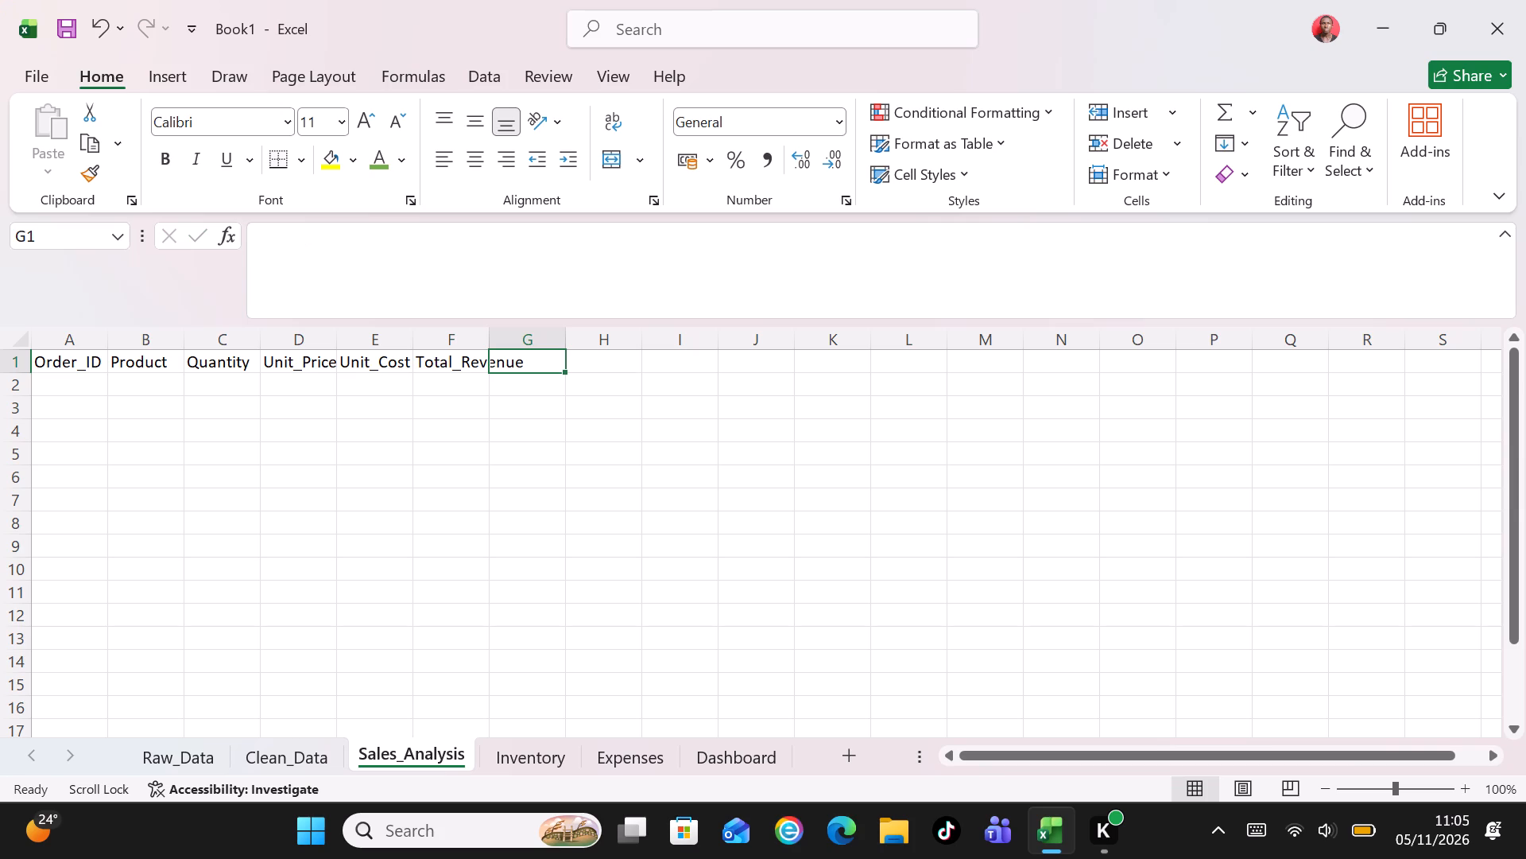
{"action": "key", "text": "c"}
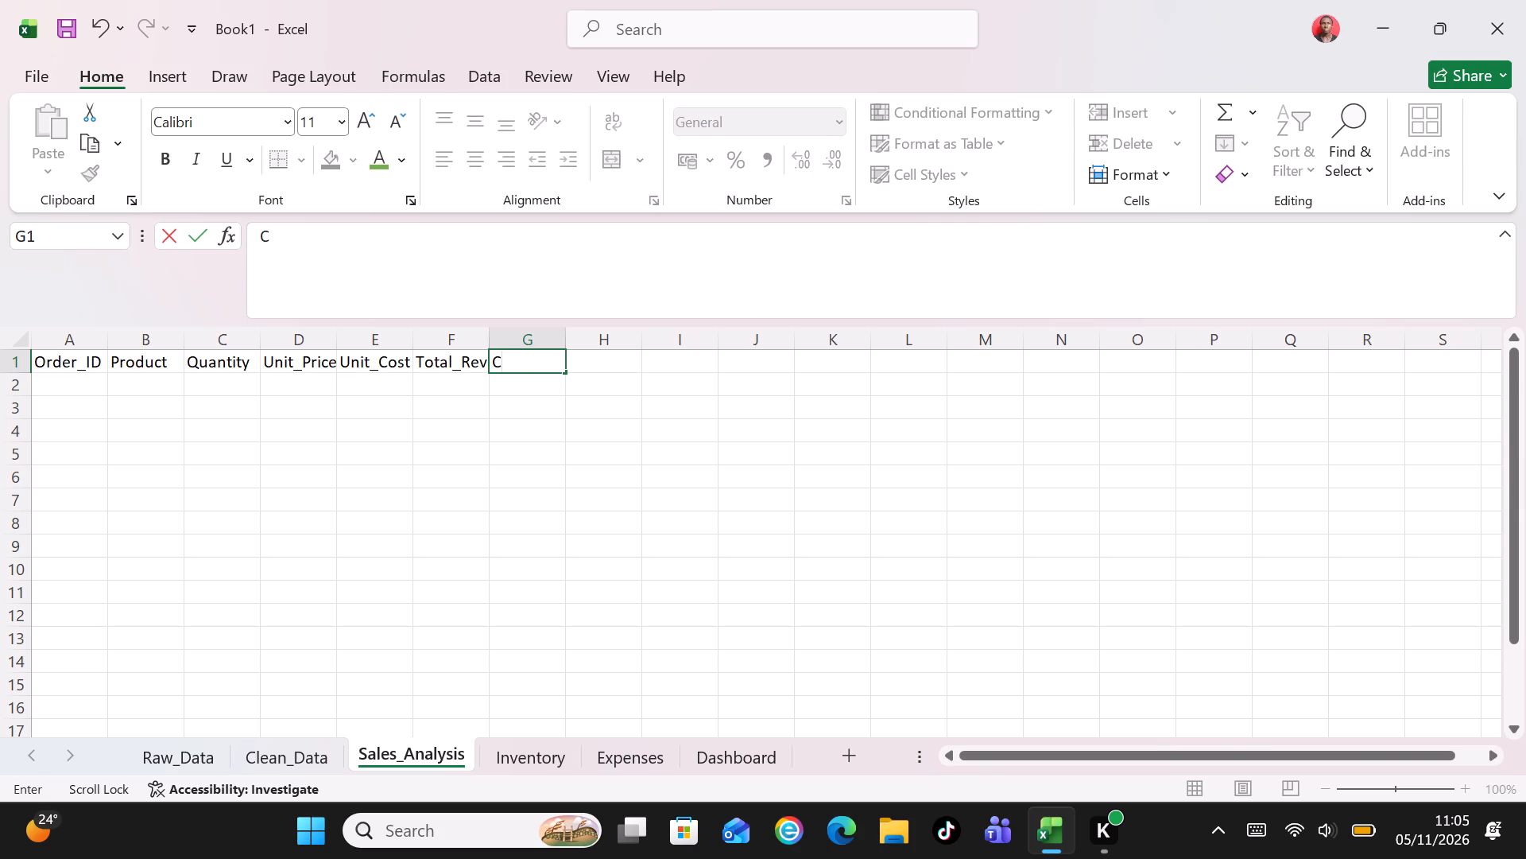
{"action": "type", "text": "ost"}
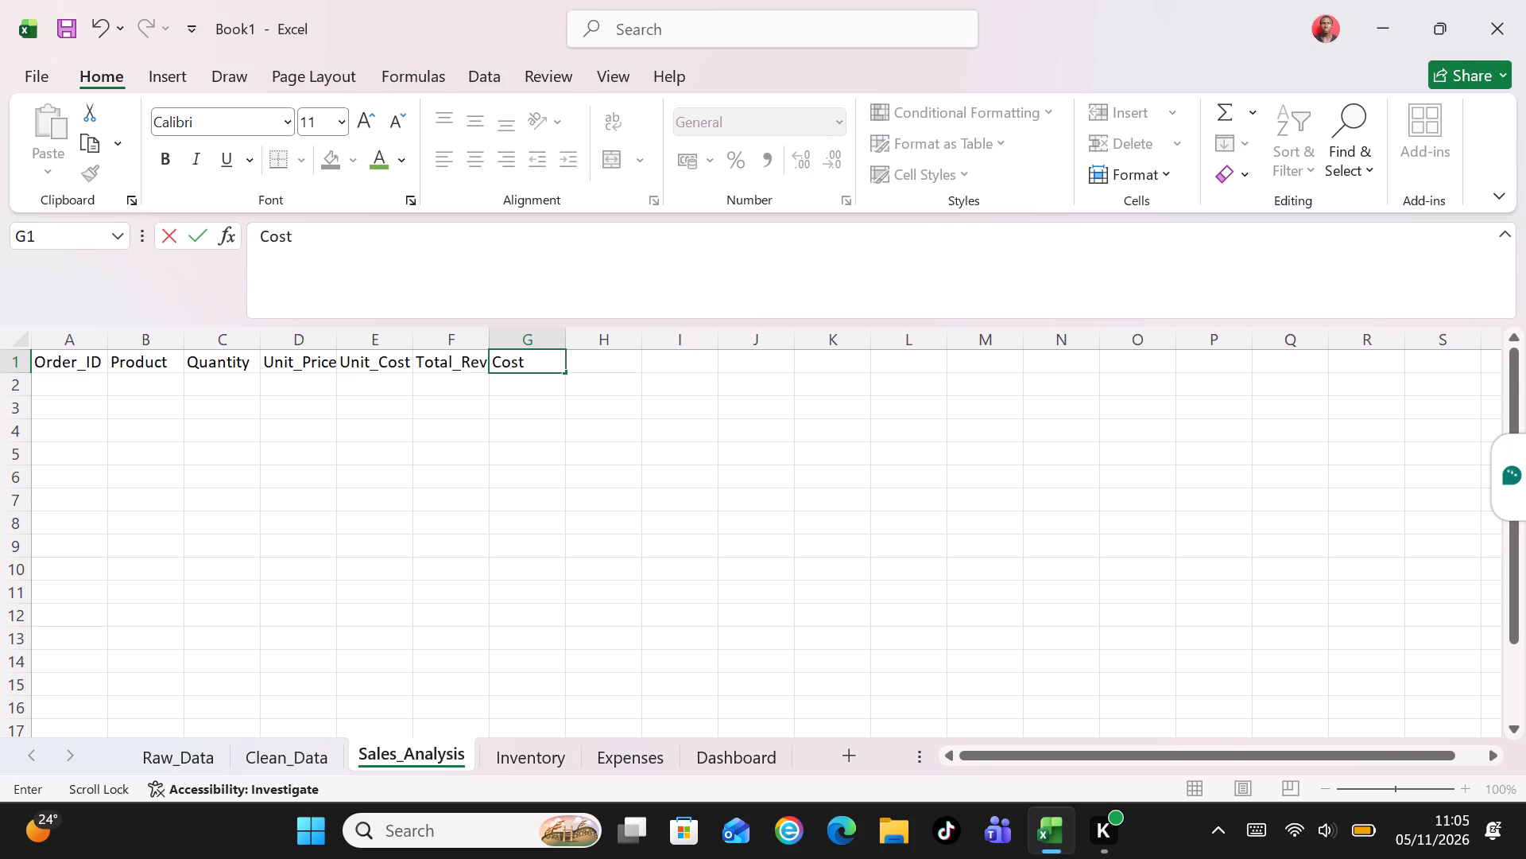
{"action": "key", "text": "minus"}
{"action": "type", "text": "of"}
{"action": "key", "text": "minus"}
{"action": "type", "text": "oods"}
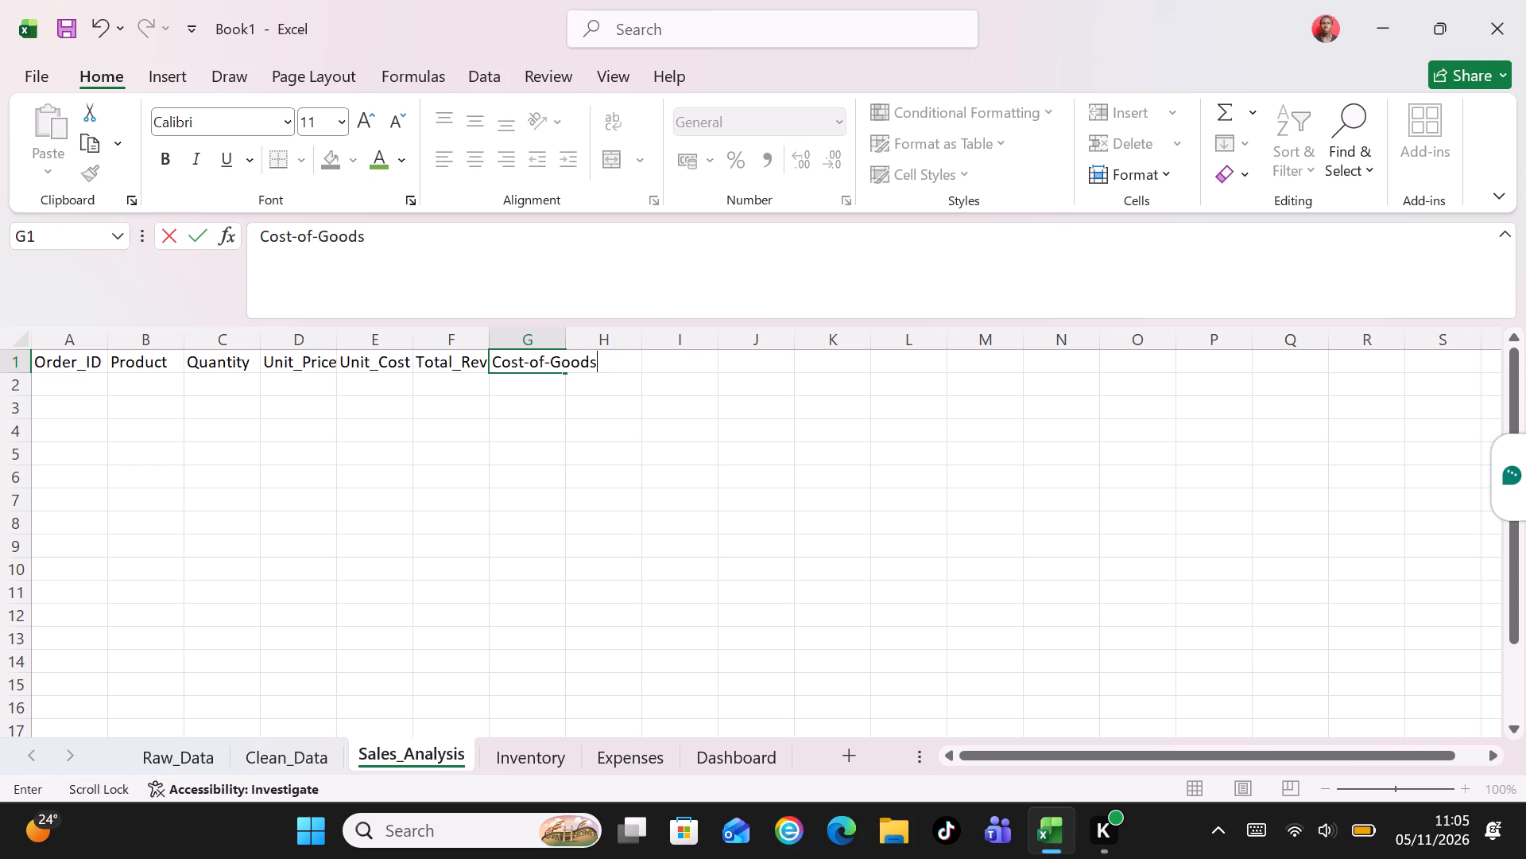
{"action": "key", "text": "minus"}
{"action": "type", "text": "old"}
{"action": "key", "text": "Tab"}
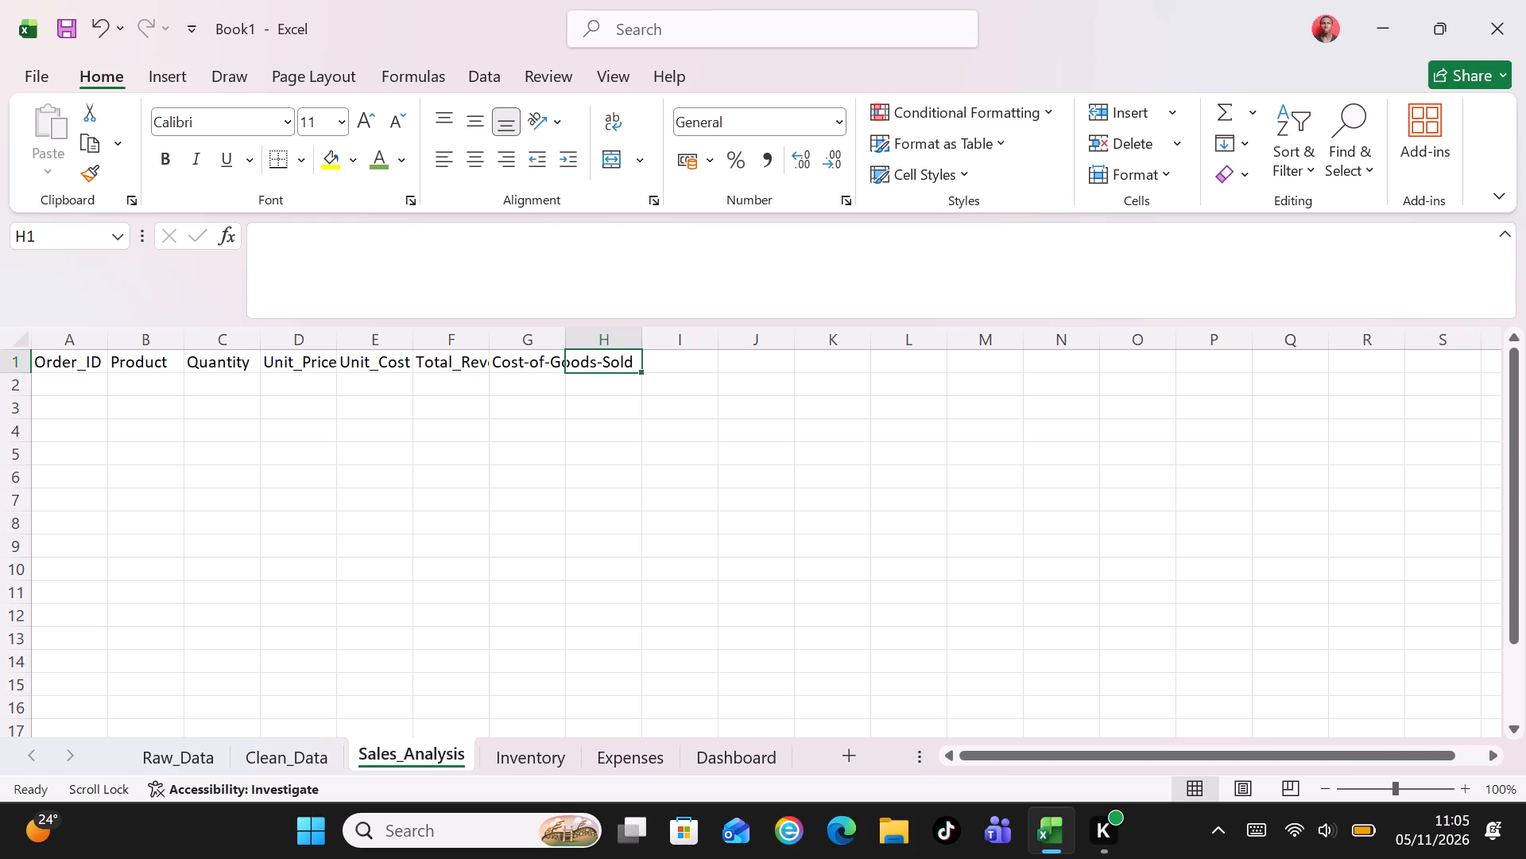
Enter the headers Gross_Profit in H1 and Profit_Margin in I1.
{"action": "key", "text": "shift+g"}
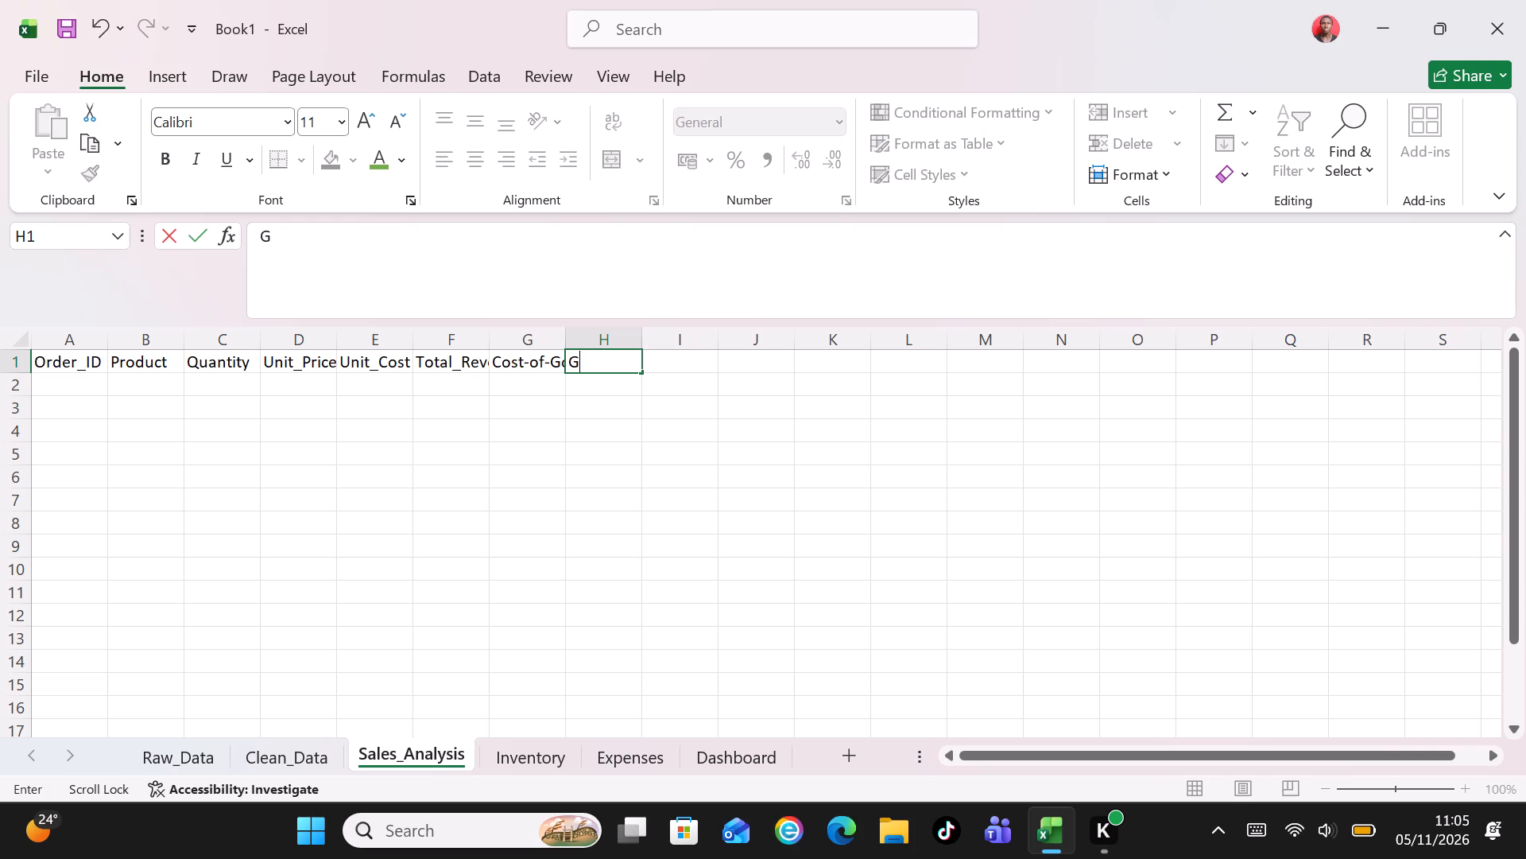
{"action": "type", "text": "ross"}
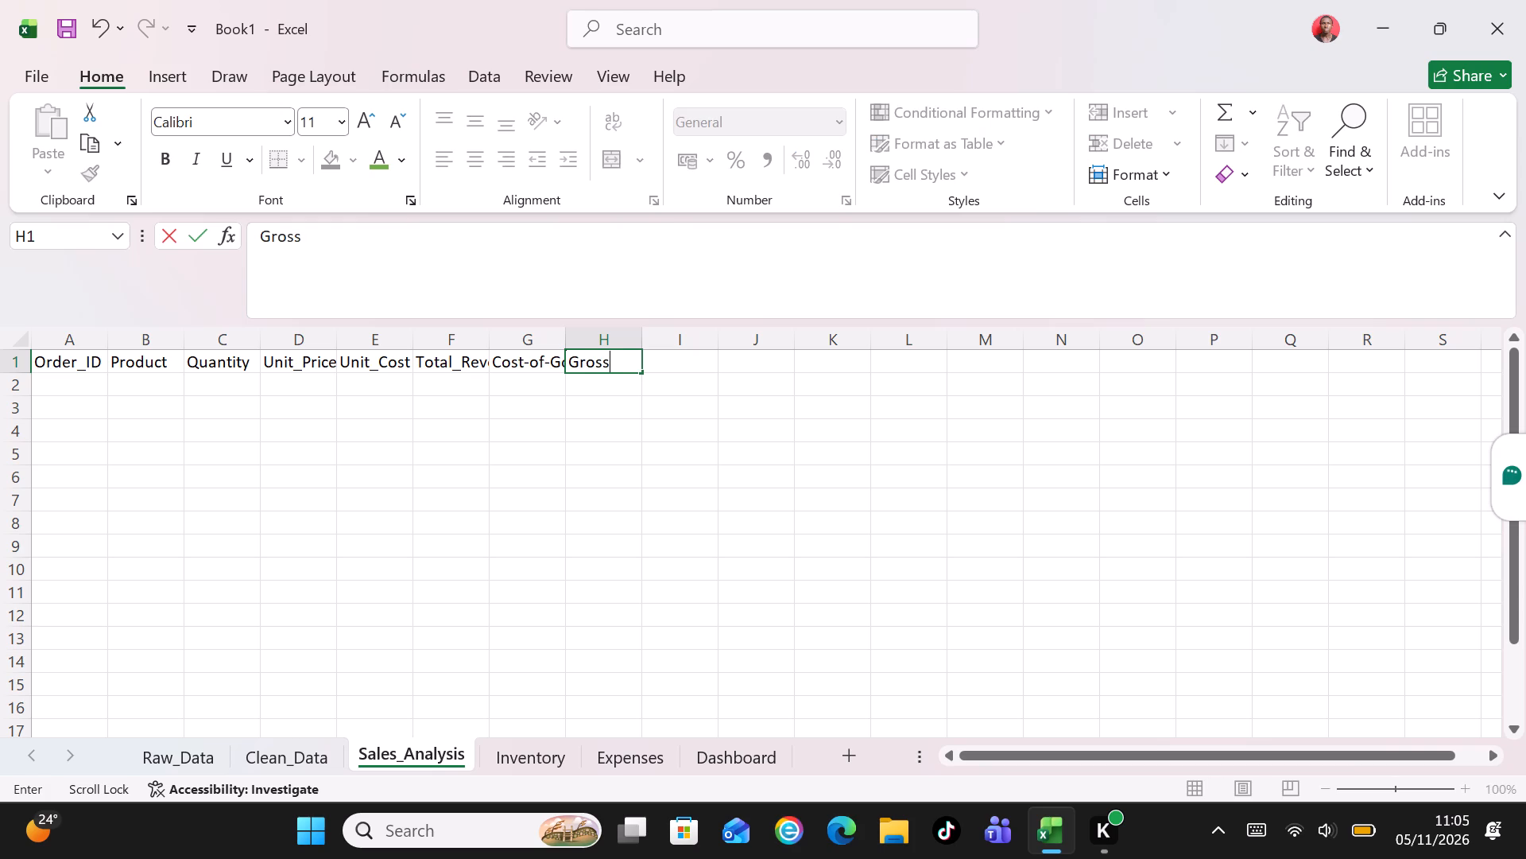
{"action": "key", "text": "shift+underscore"}
{"action": "type", "text": "rofit"}
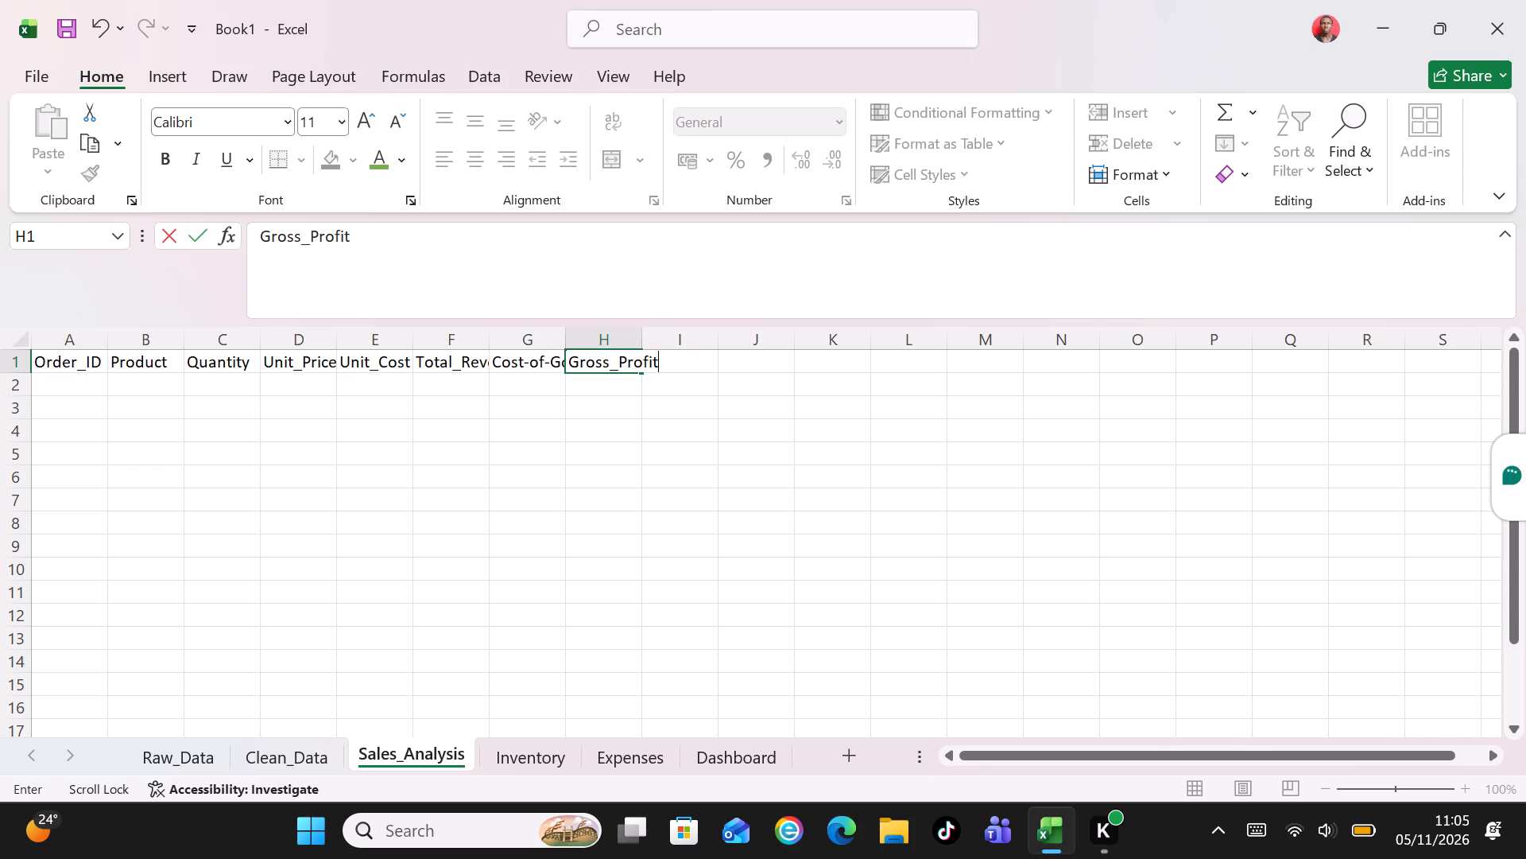
{"action": "key", "text": "Tab"}
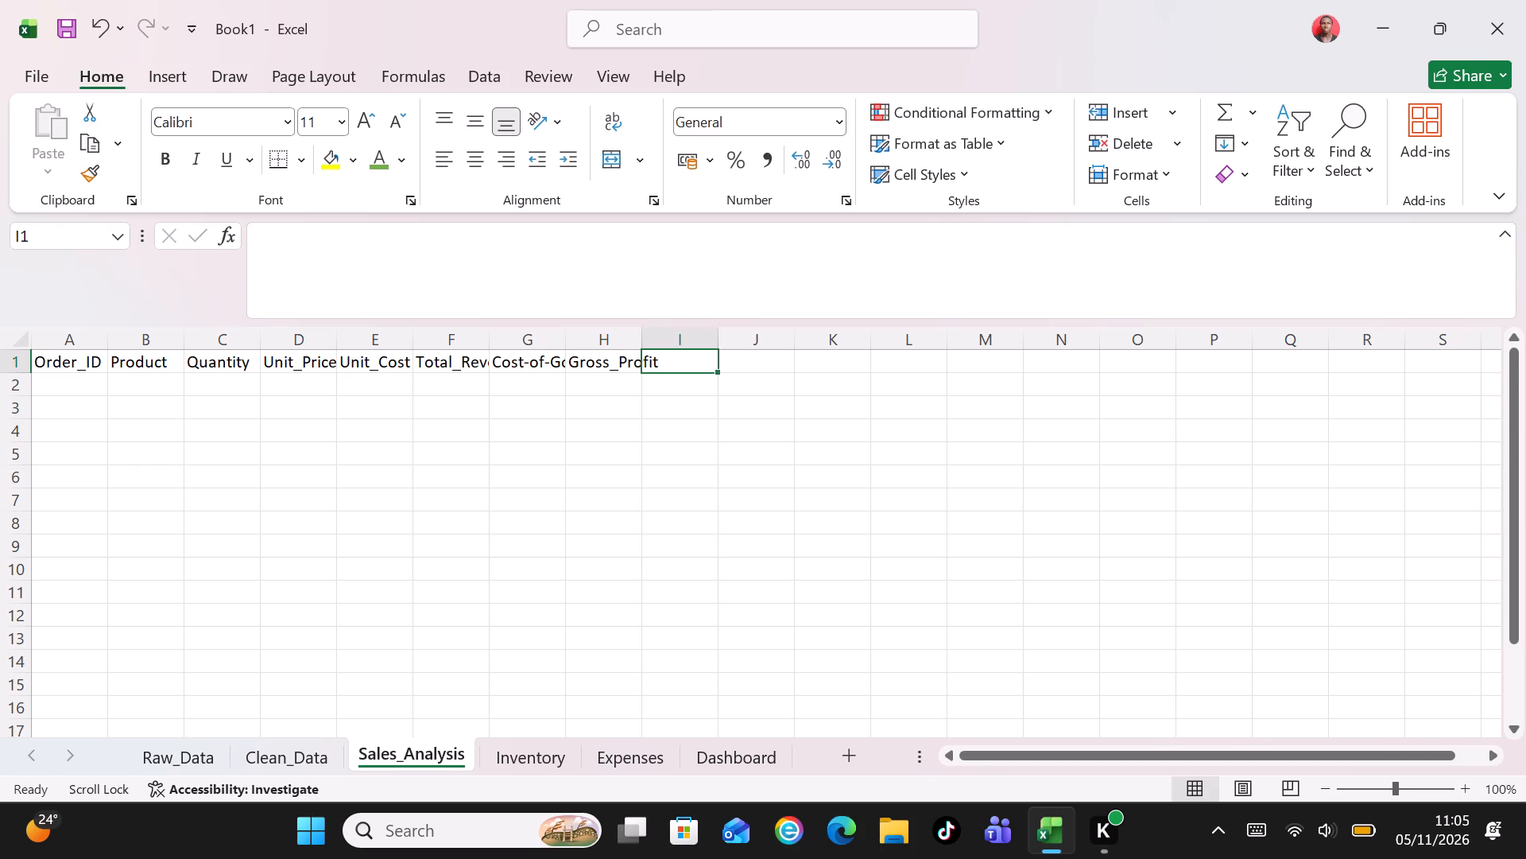
{"action": "key", "text": "shift+p"}
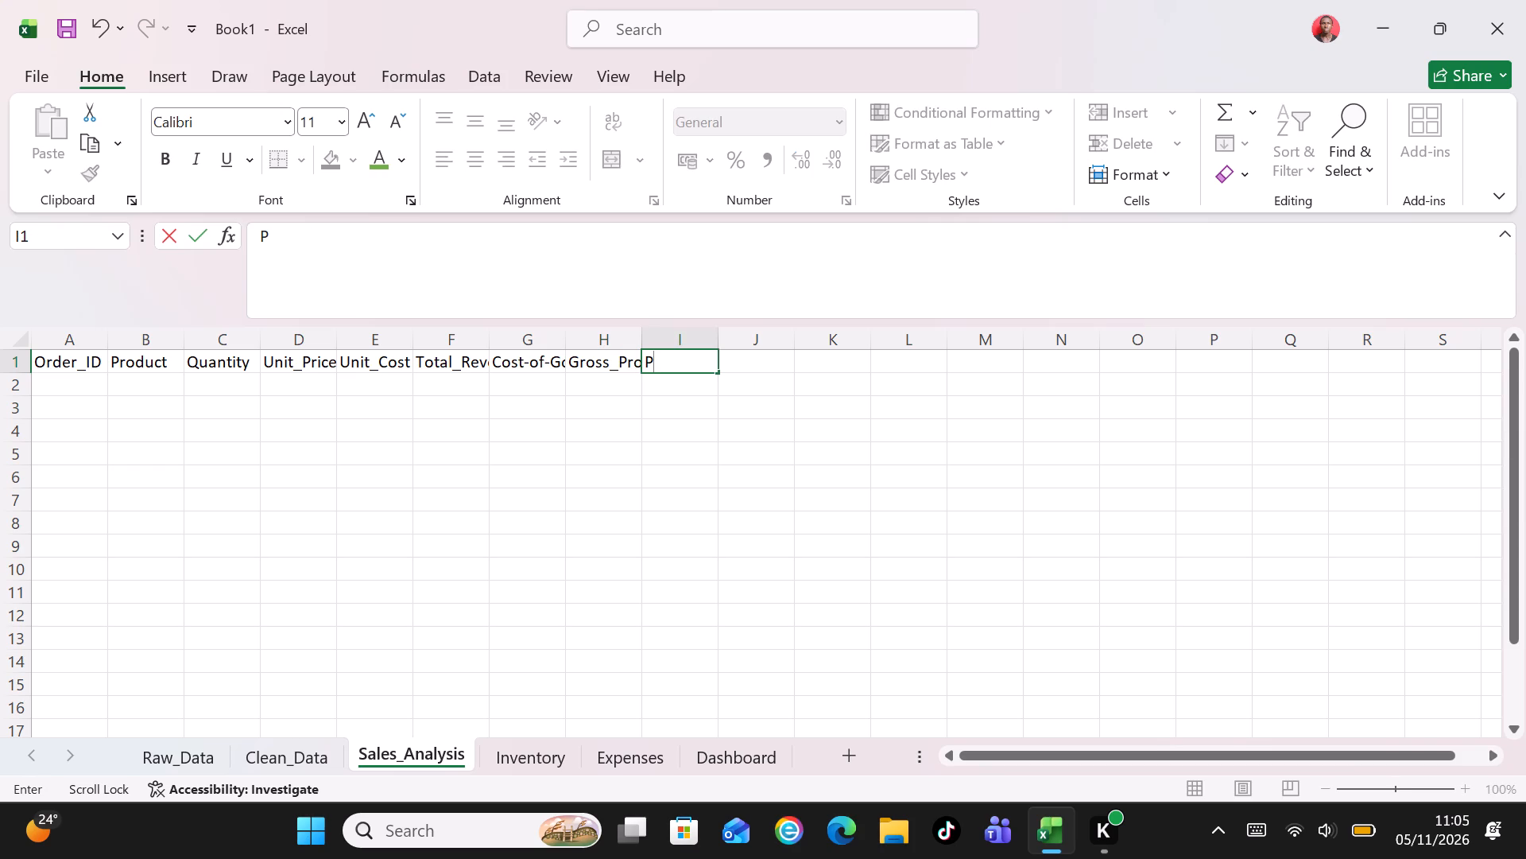
{"action": "type", "text": "rofit"}
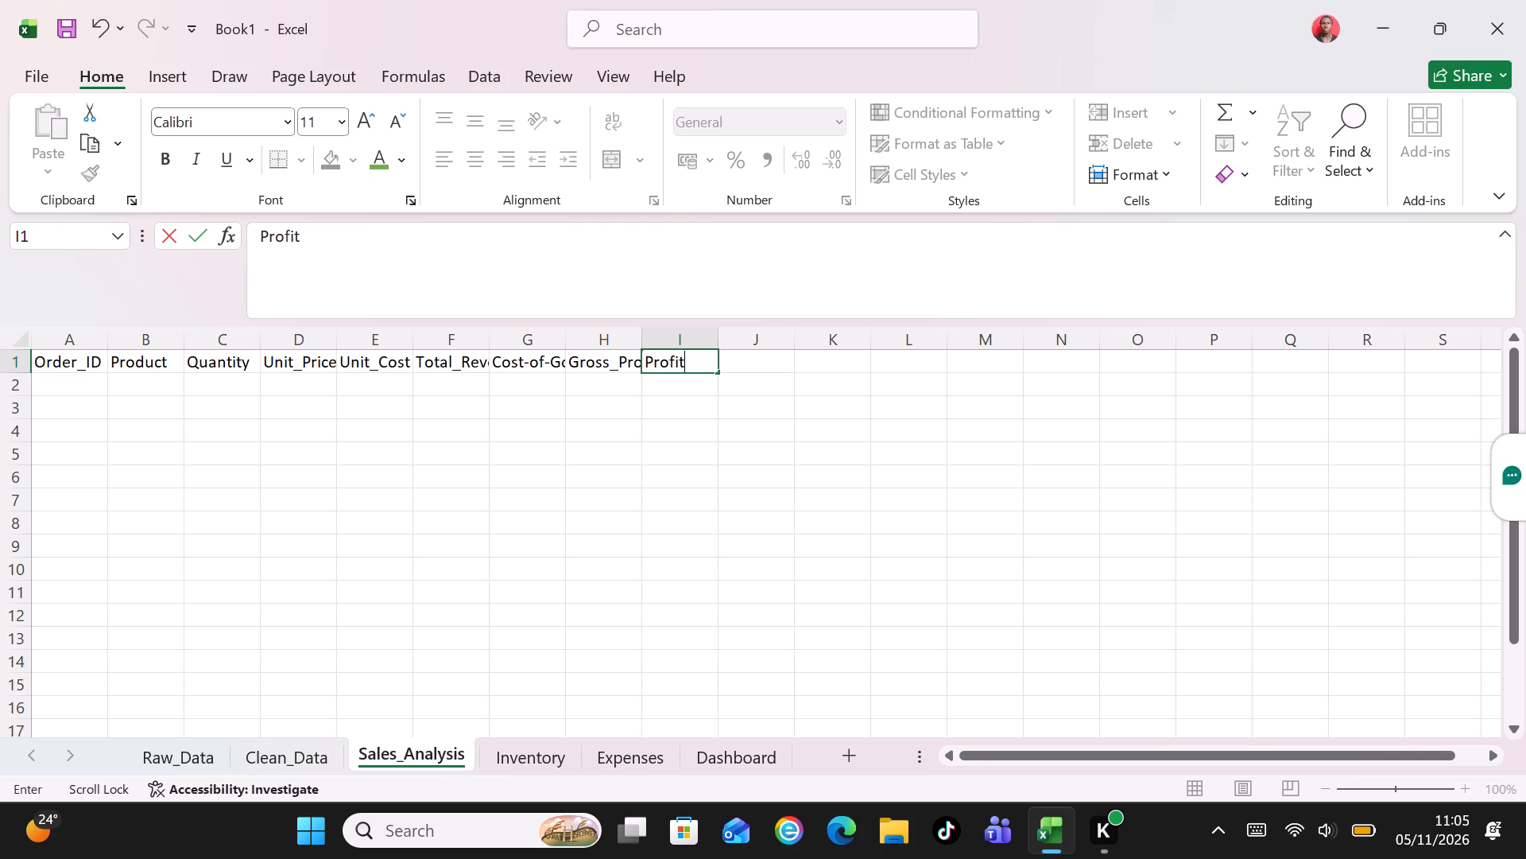
{"action": "key", "text": "shift+underscore"}
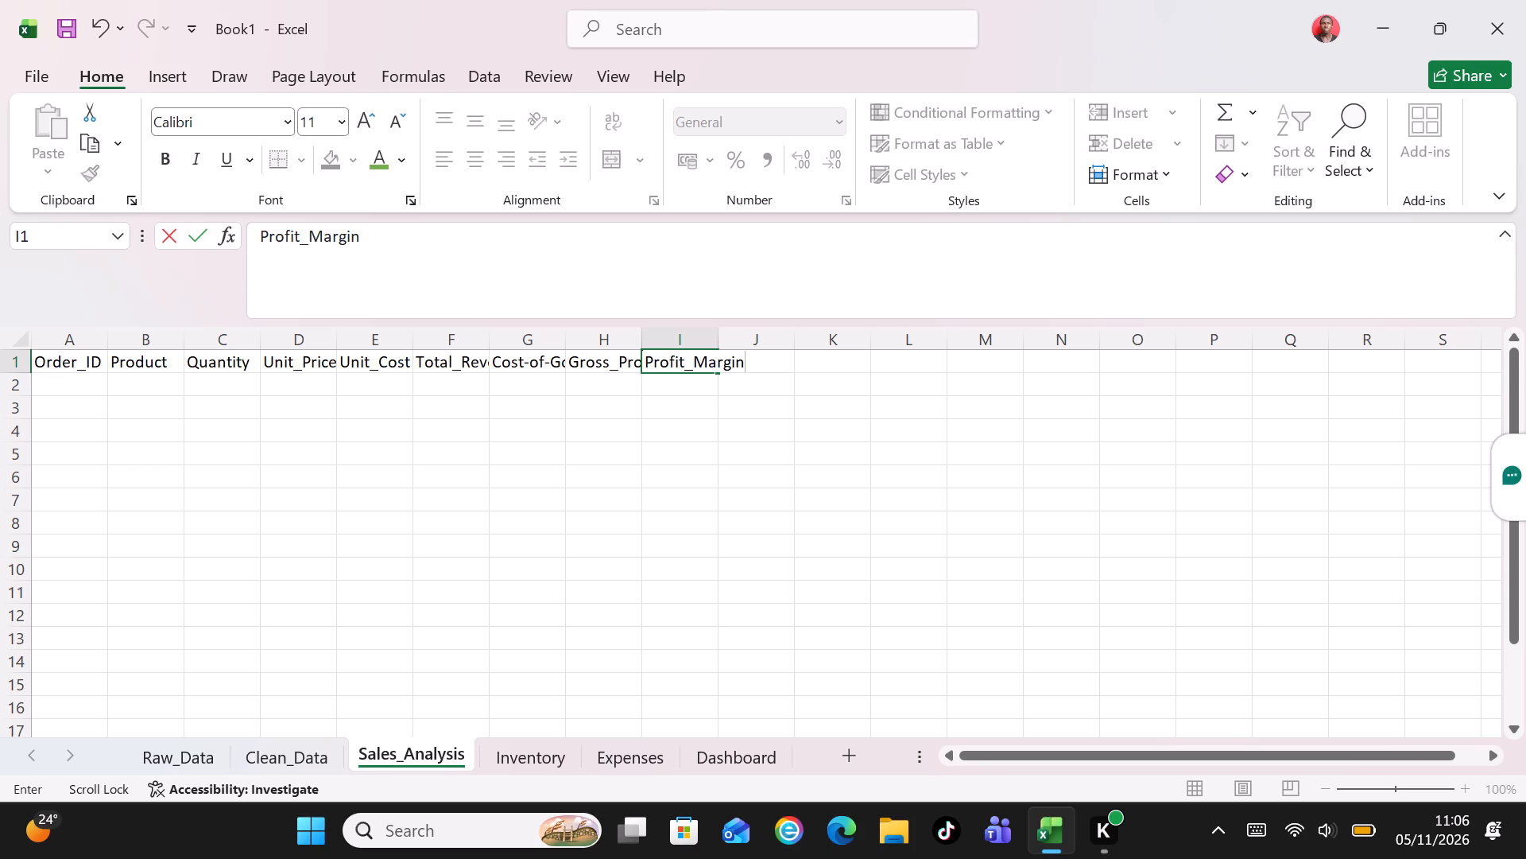
{"action": "left_click", "coordinate": [76, 384]}
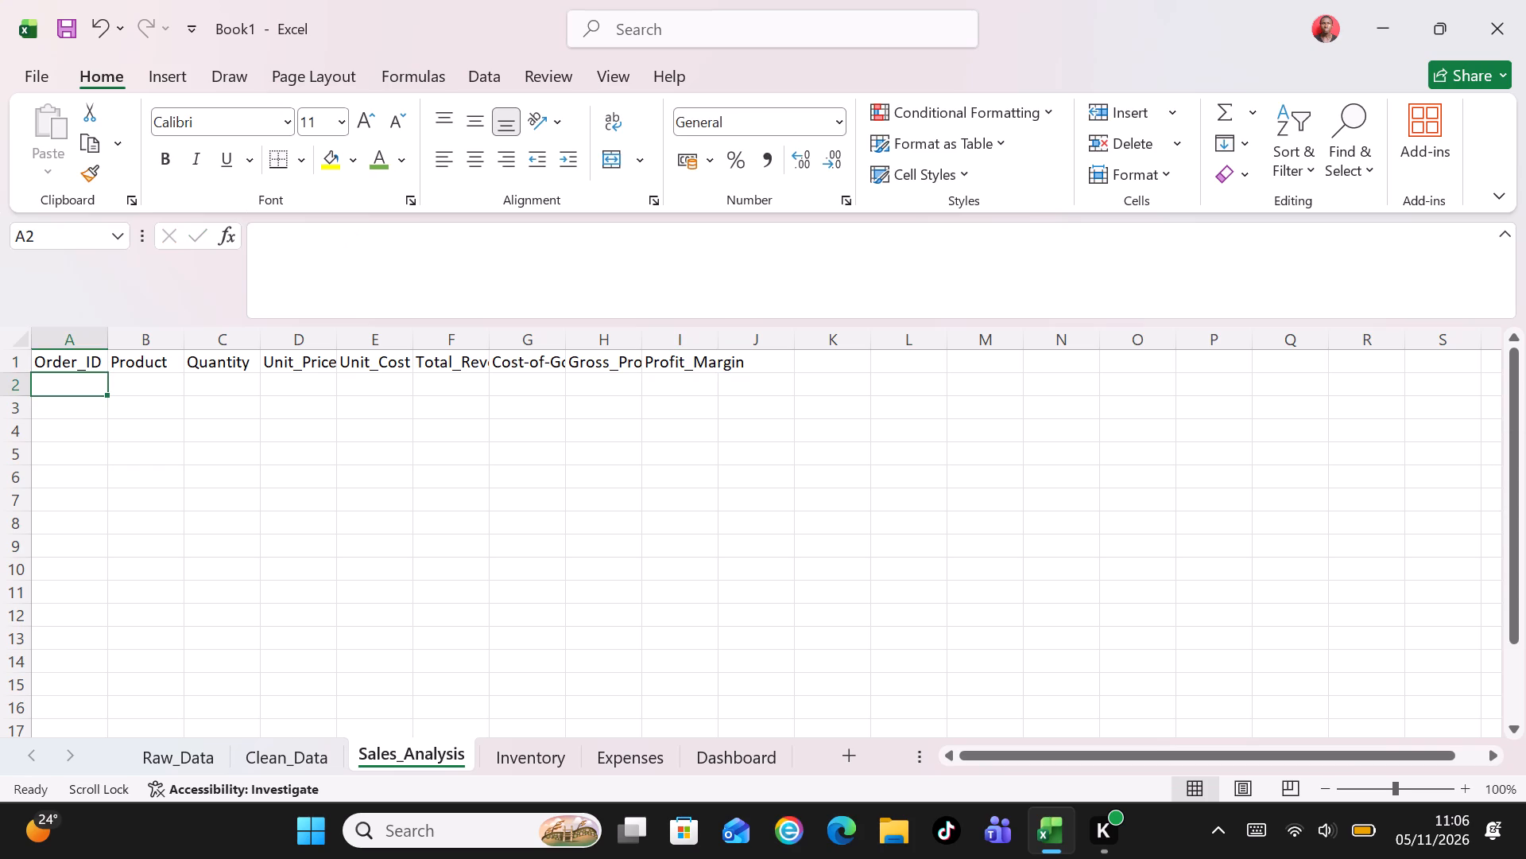
Enter the formula =Clean_Data!A2 in A2 to pull in the first Order_ID.
{"action": "left_click", "coordinate": [51, 391]}
{"action": "key", "text": "equal"}
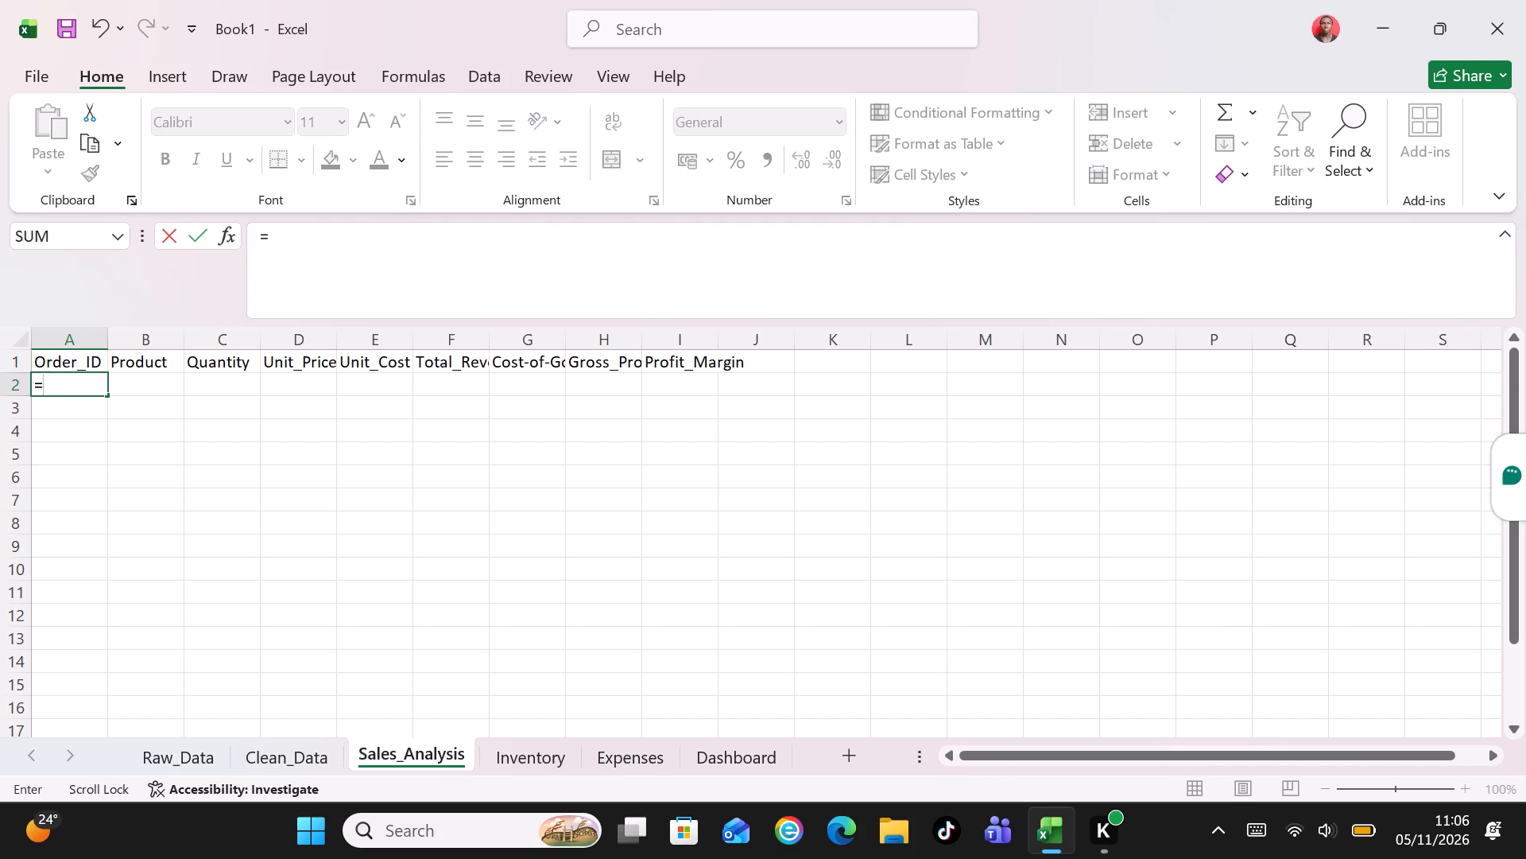
{"action": "key", "text": "c"}
{"action": "type", "text": "LES"}
{"action": "key", "text": "BackSpace"}
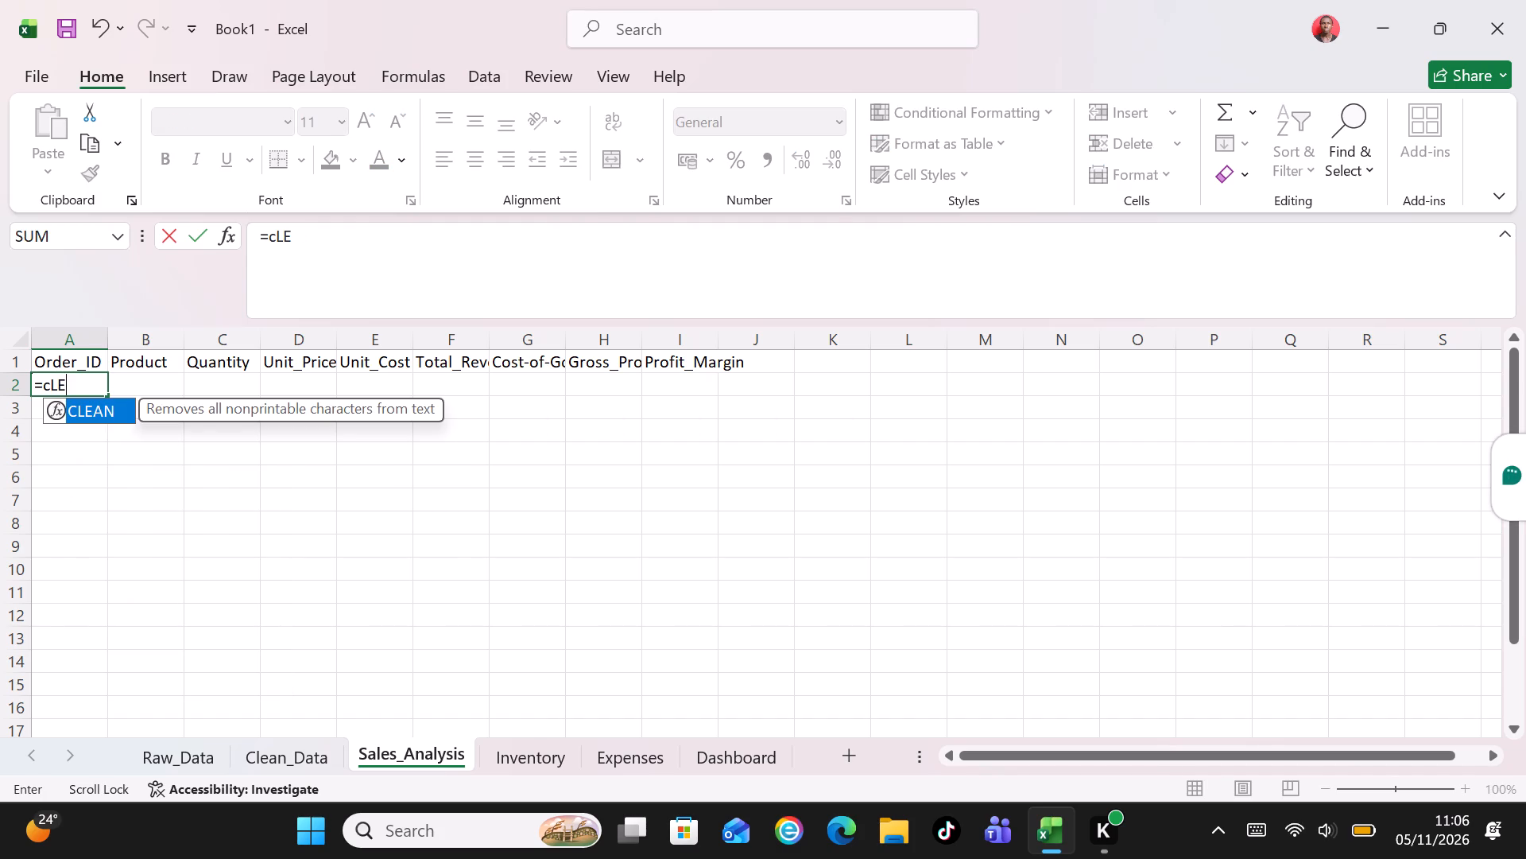
{"action": "key", "text": "BackSpace"}
{"action": "key", "text": "BackSpace"}
{"action": "key", "text": "BackSpace"}
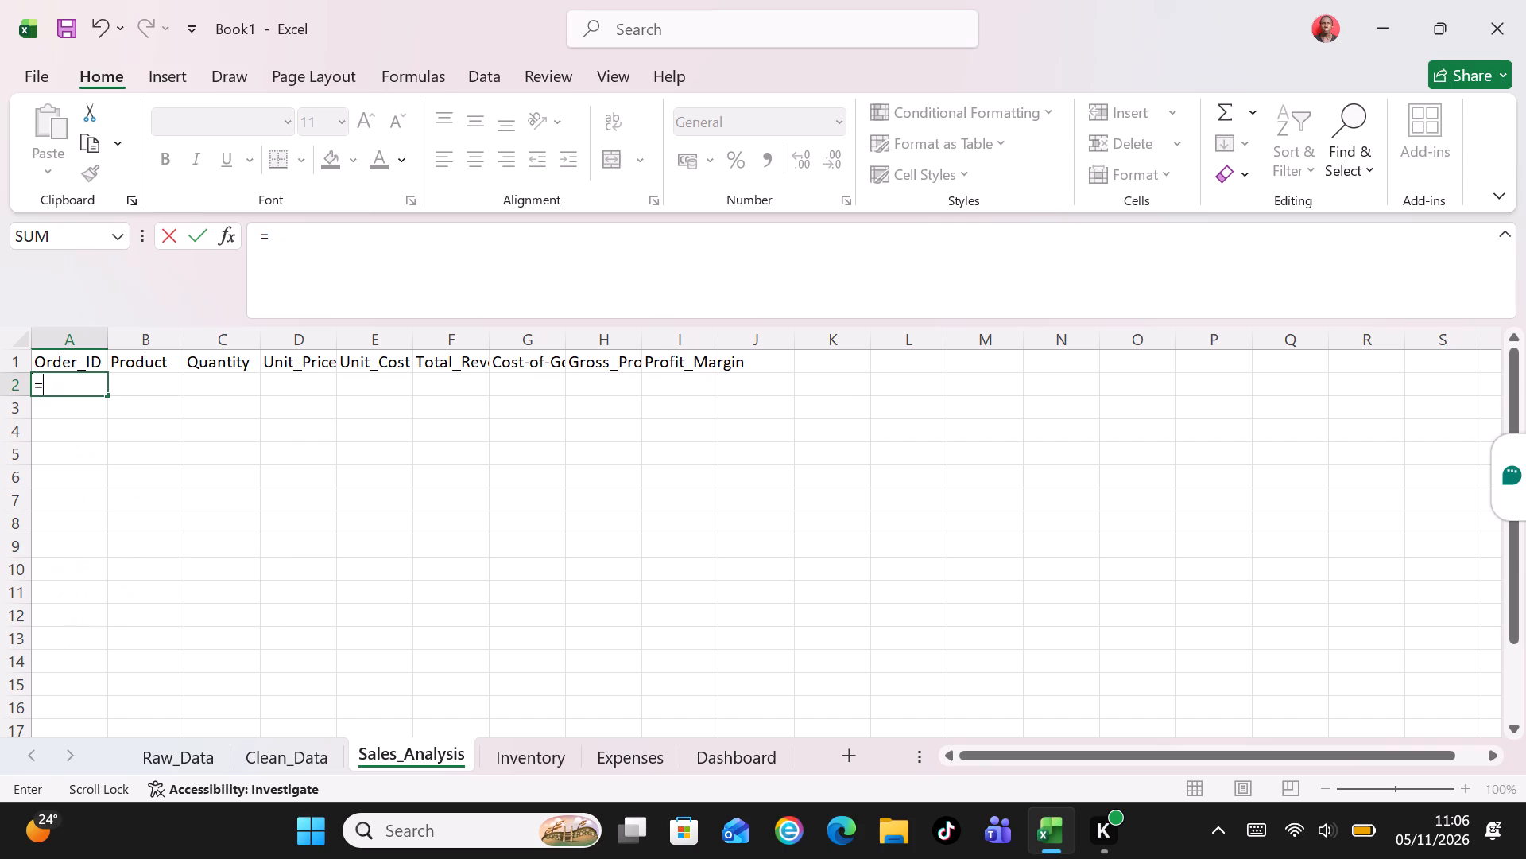
{"action": "key", "text": "c"}
{"action": "type", "text": "lean"}
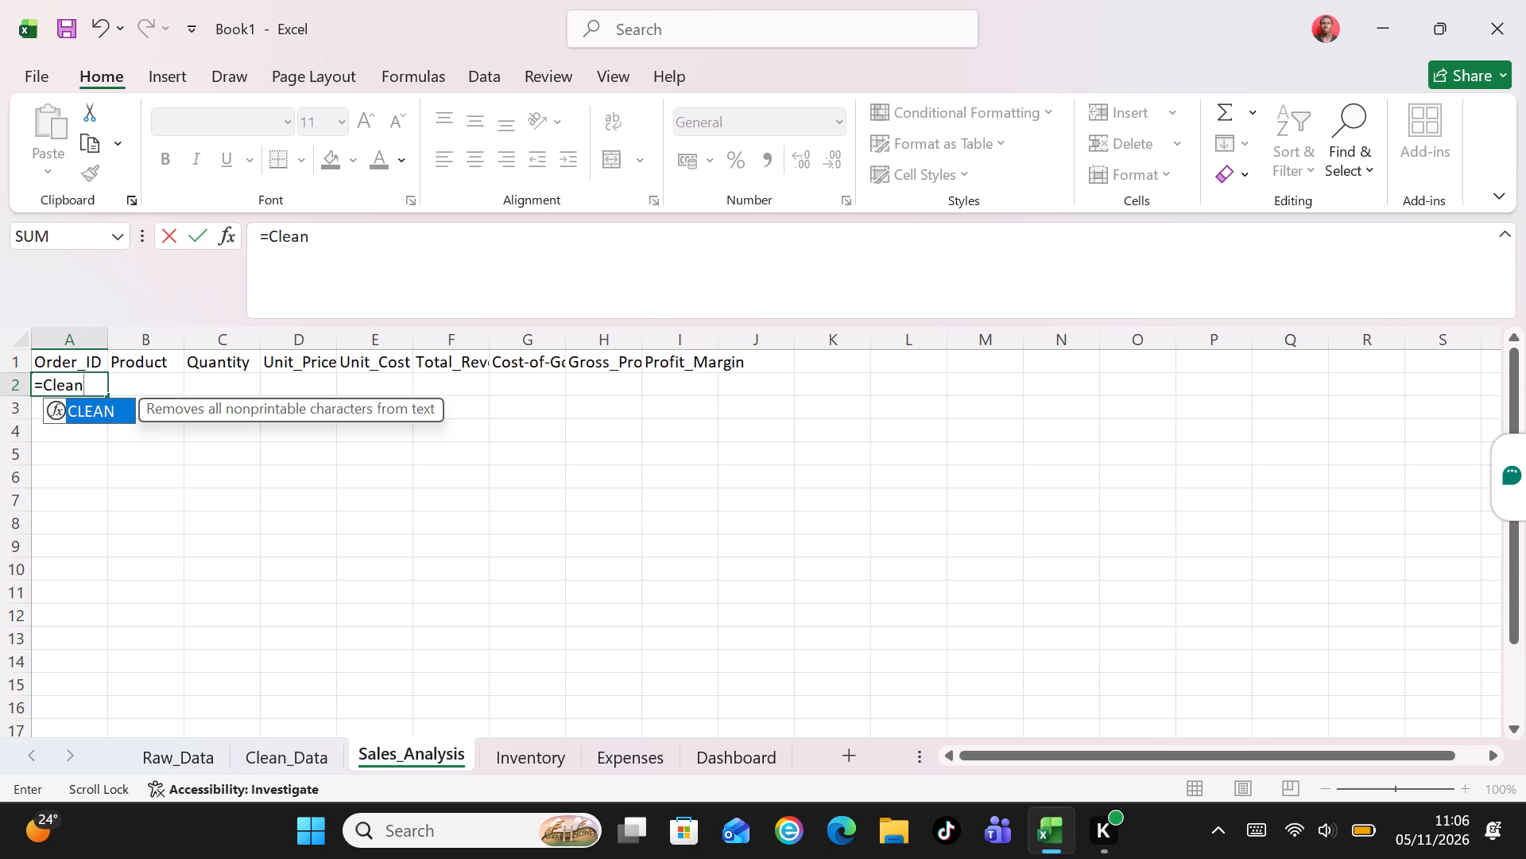
{"action": "key", "text": "shift+underscore"}
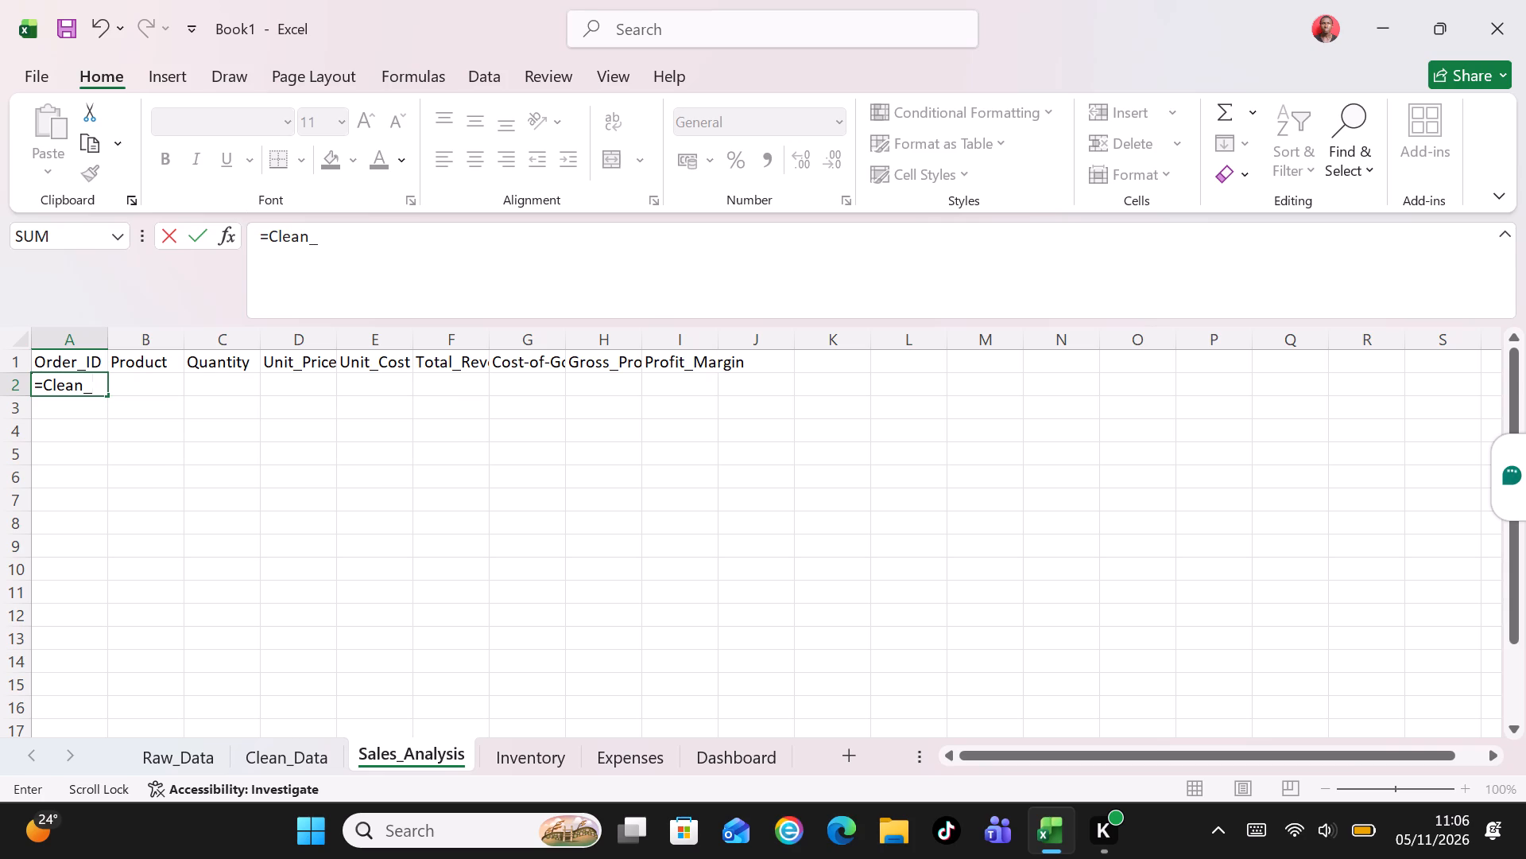
{"action": "type", "text": "Data"}
{"action": "key", "text": "shift+exclam"}
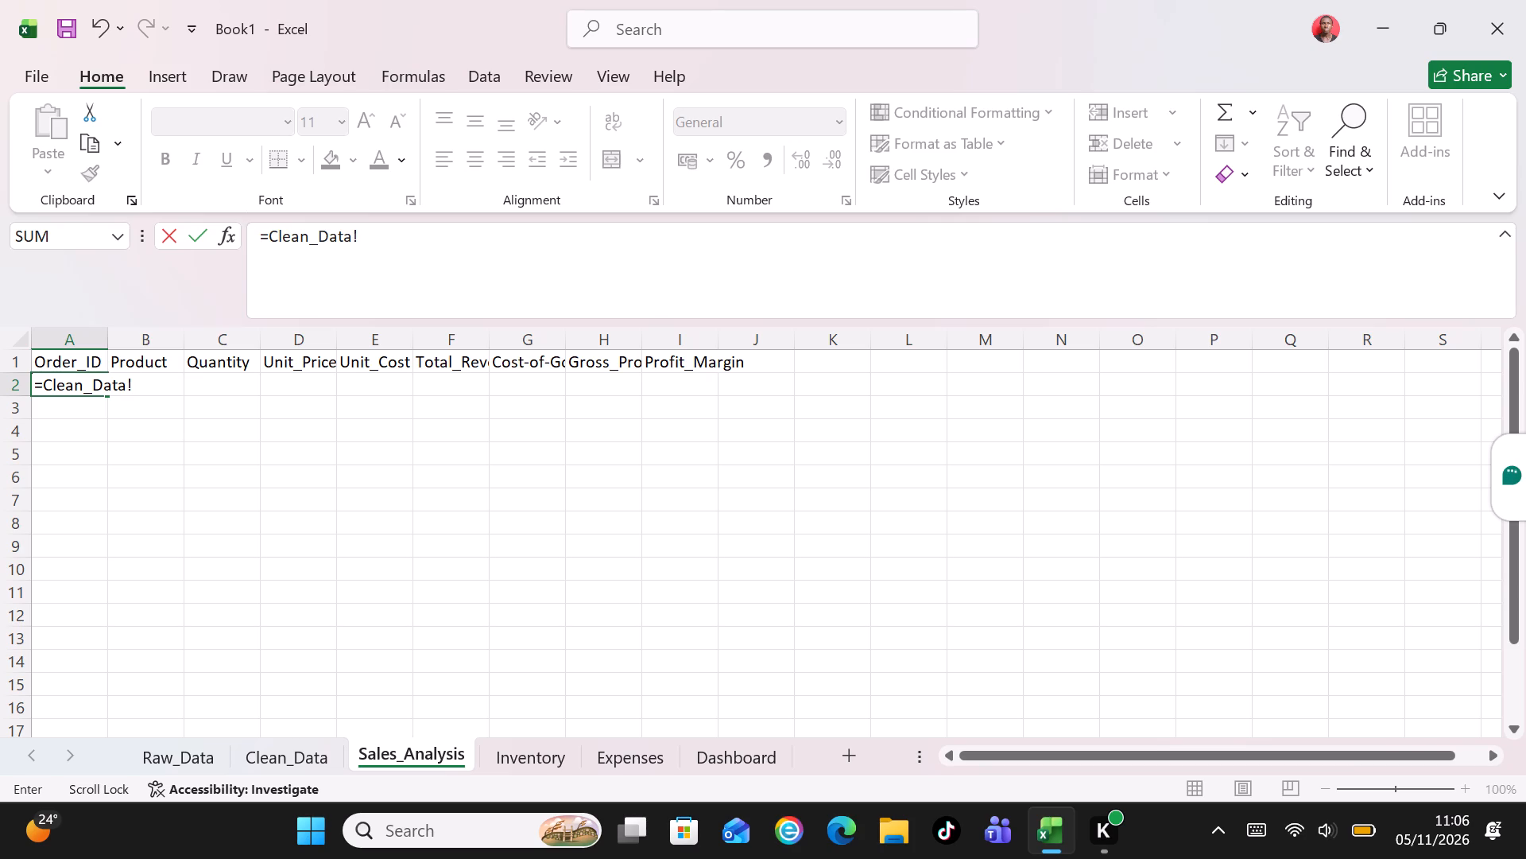
{"action": "type", "text": "a2"}
{"action": "key", "text": "BackSpace"}
{"action": "key", "text": "BackSpace"}
{"action": "type", "text": "A2"}
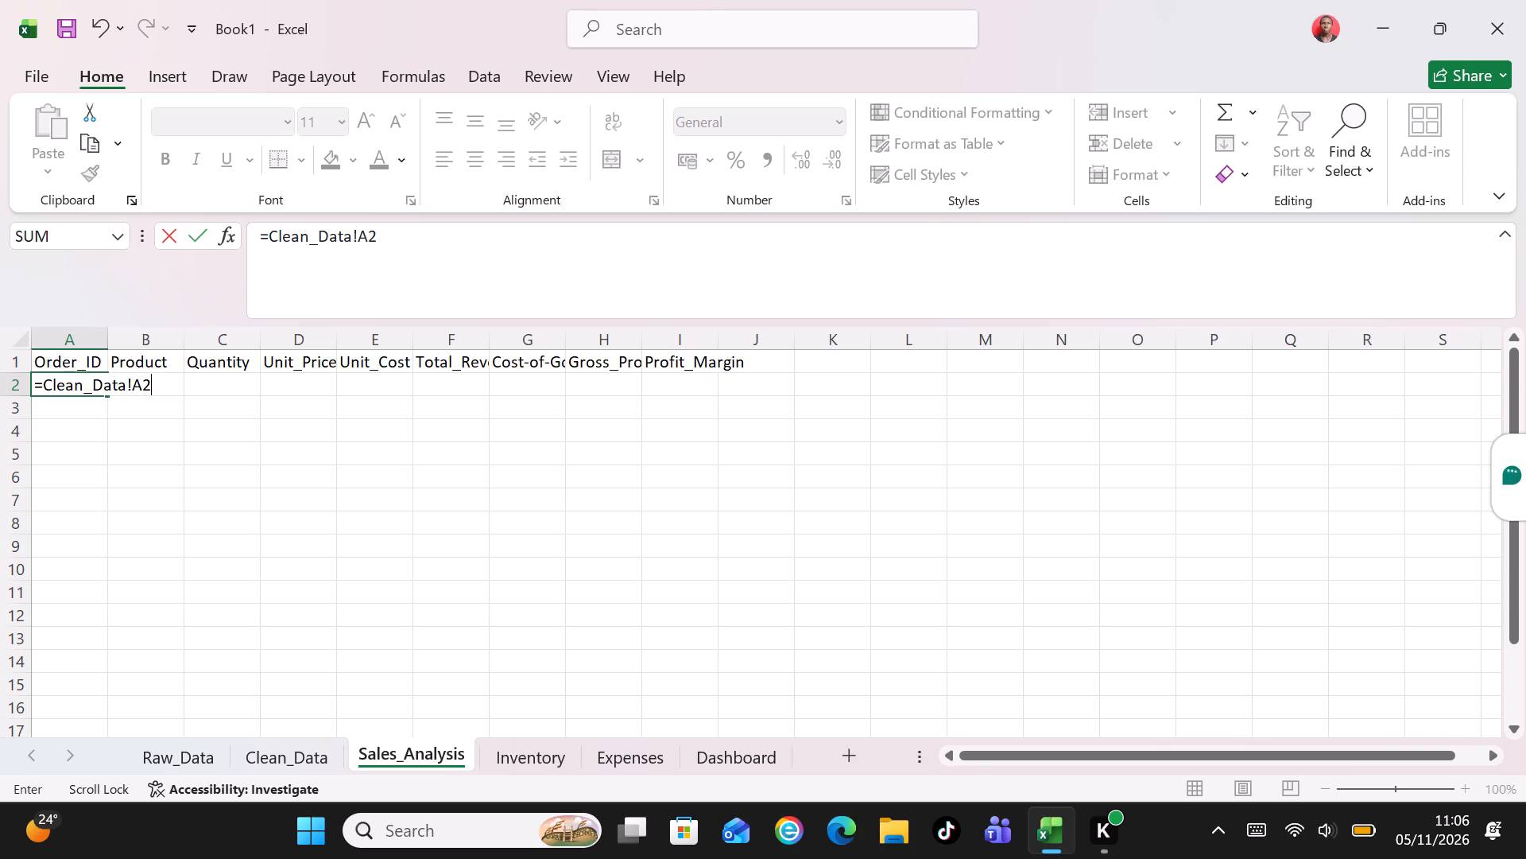
{"action": "key", "text": "Return"}
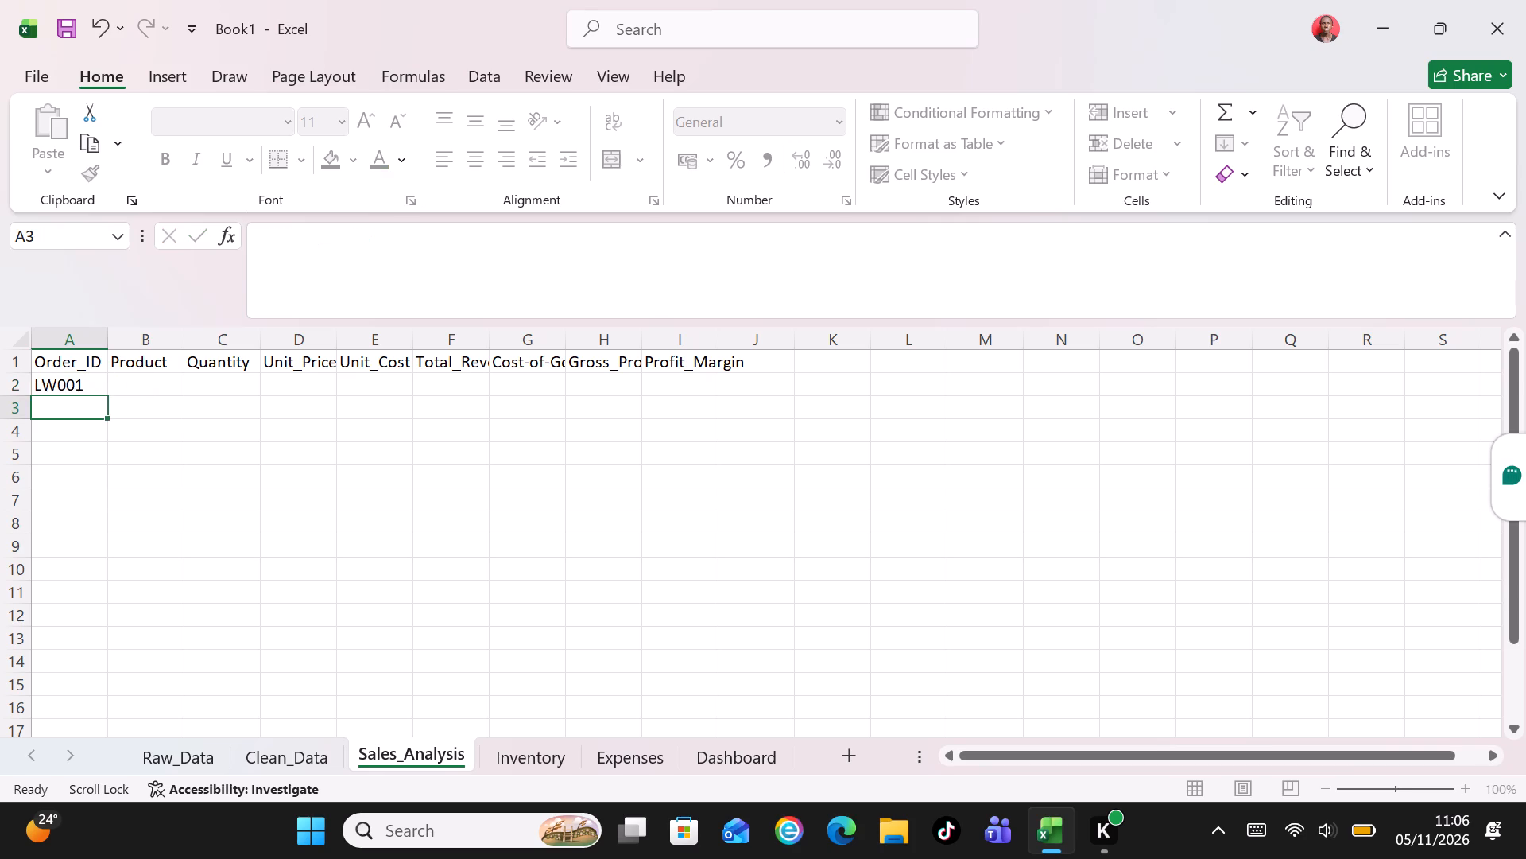
Enter the formula =Clean_Data!C2 in B2 to pull in the first order's Product.
{"action": "left_click", "coordinate": [128, 383]}
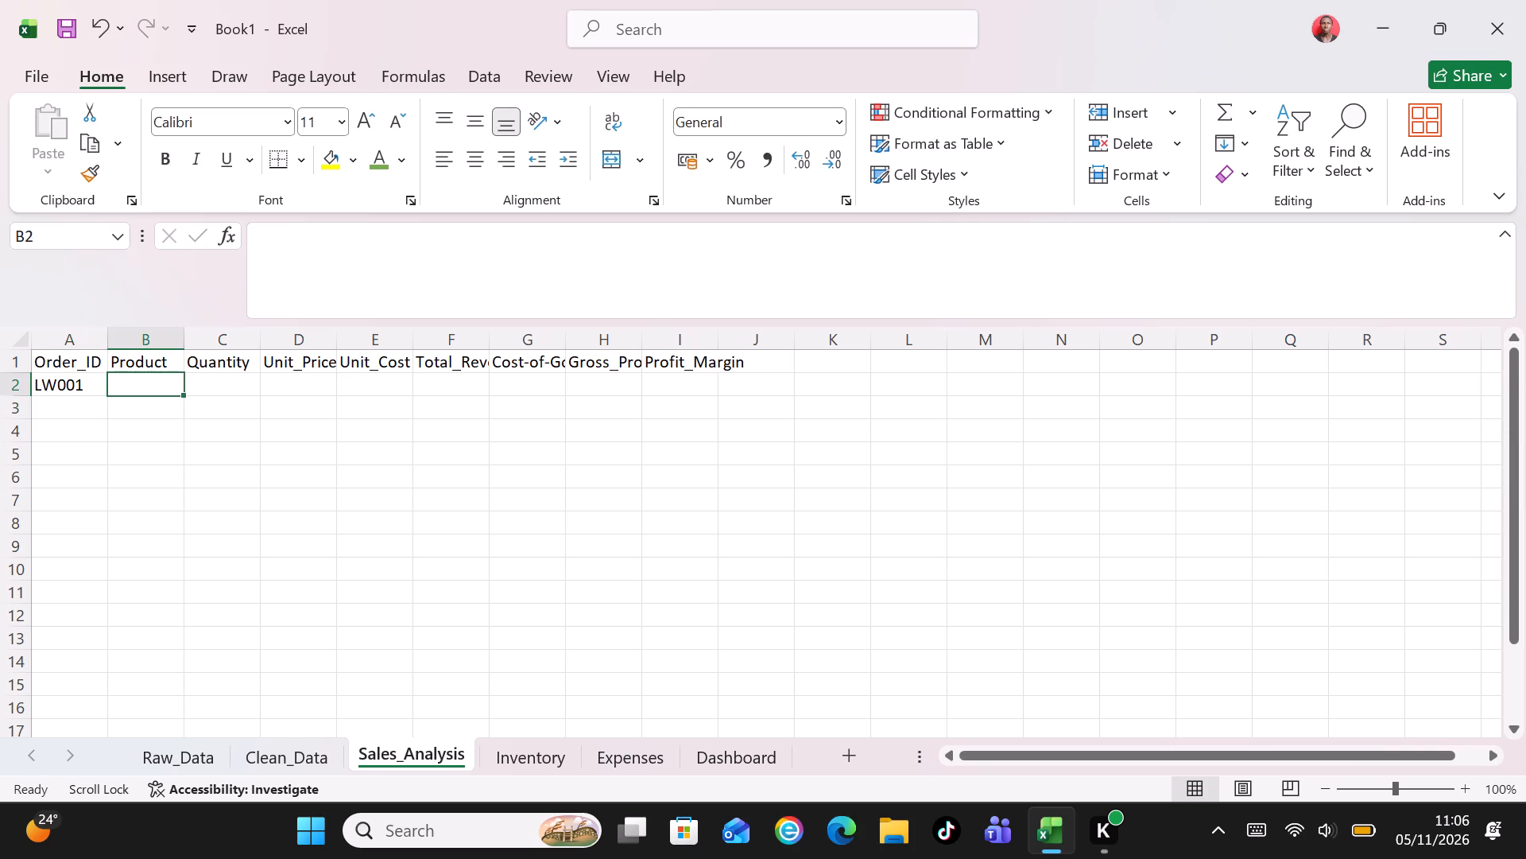
{"action": "key", "text": "equal"}
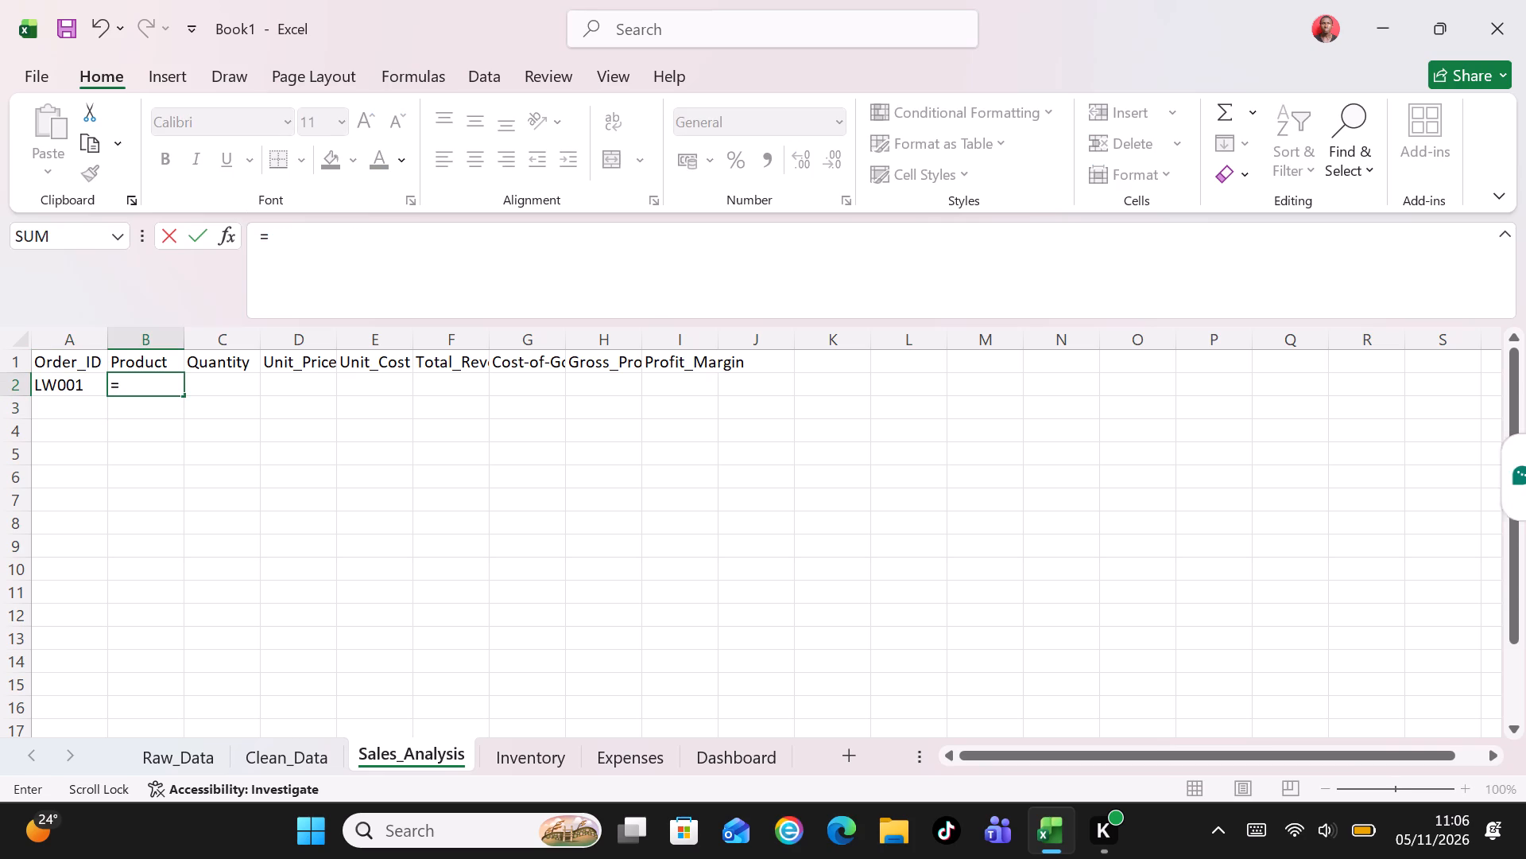
{"action": "key", "text": "c"}
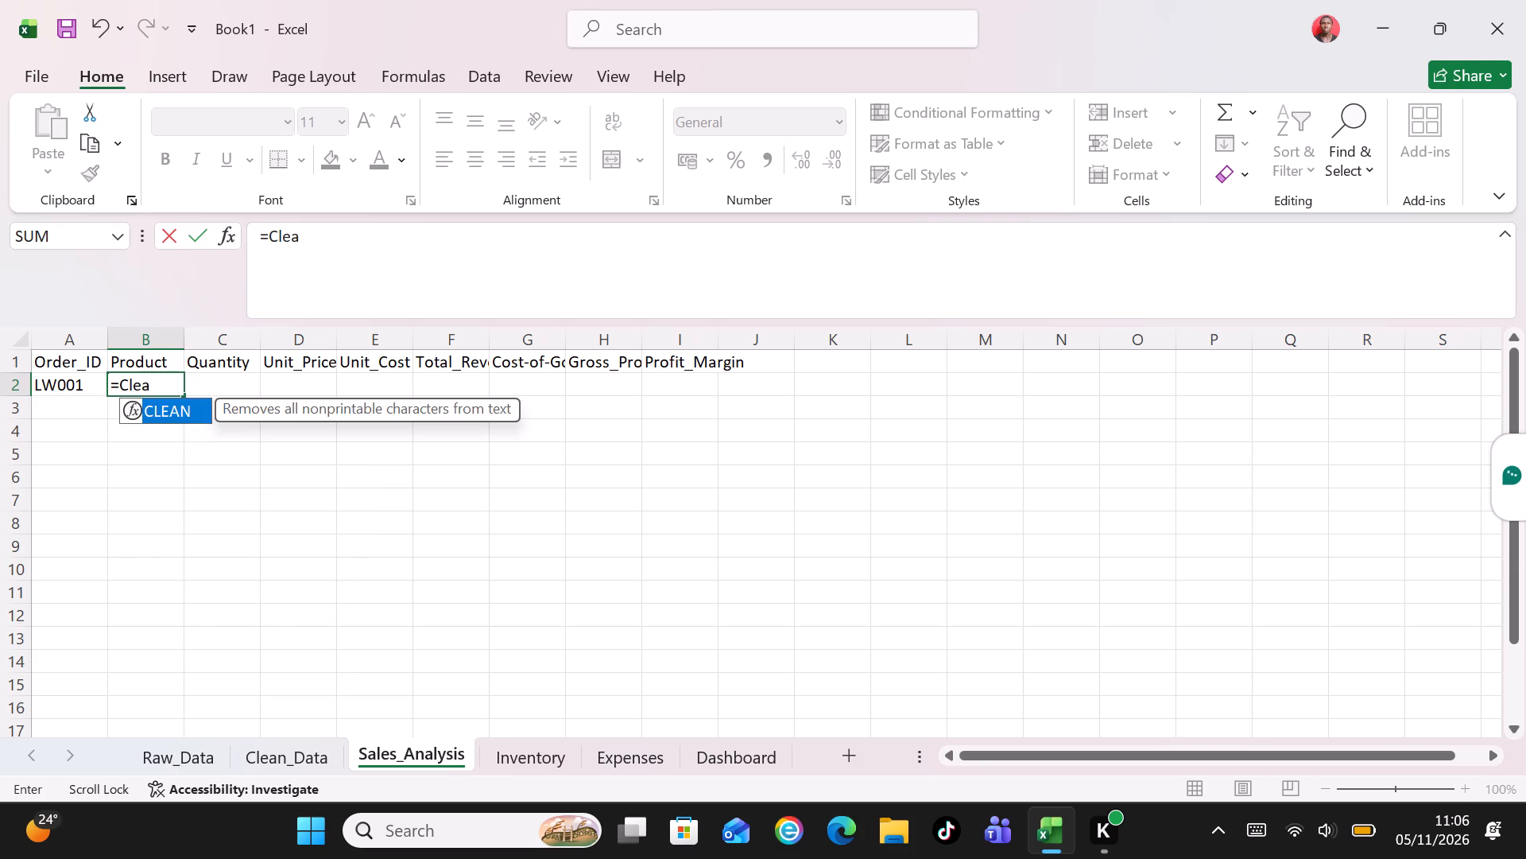
{"action": "key", "text": "shift+underscore"}
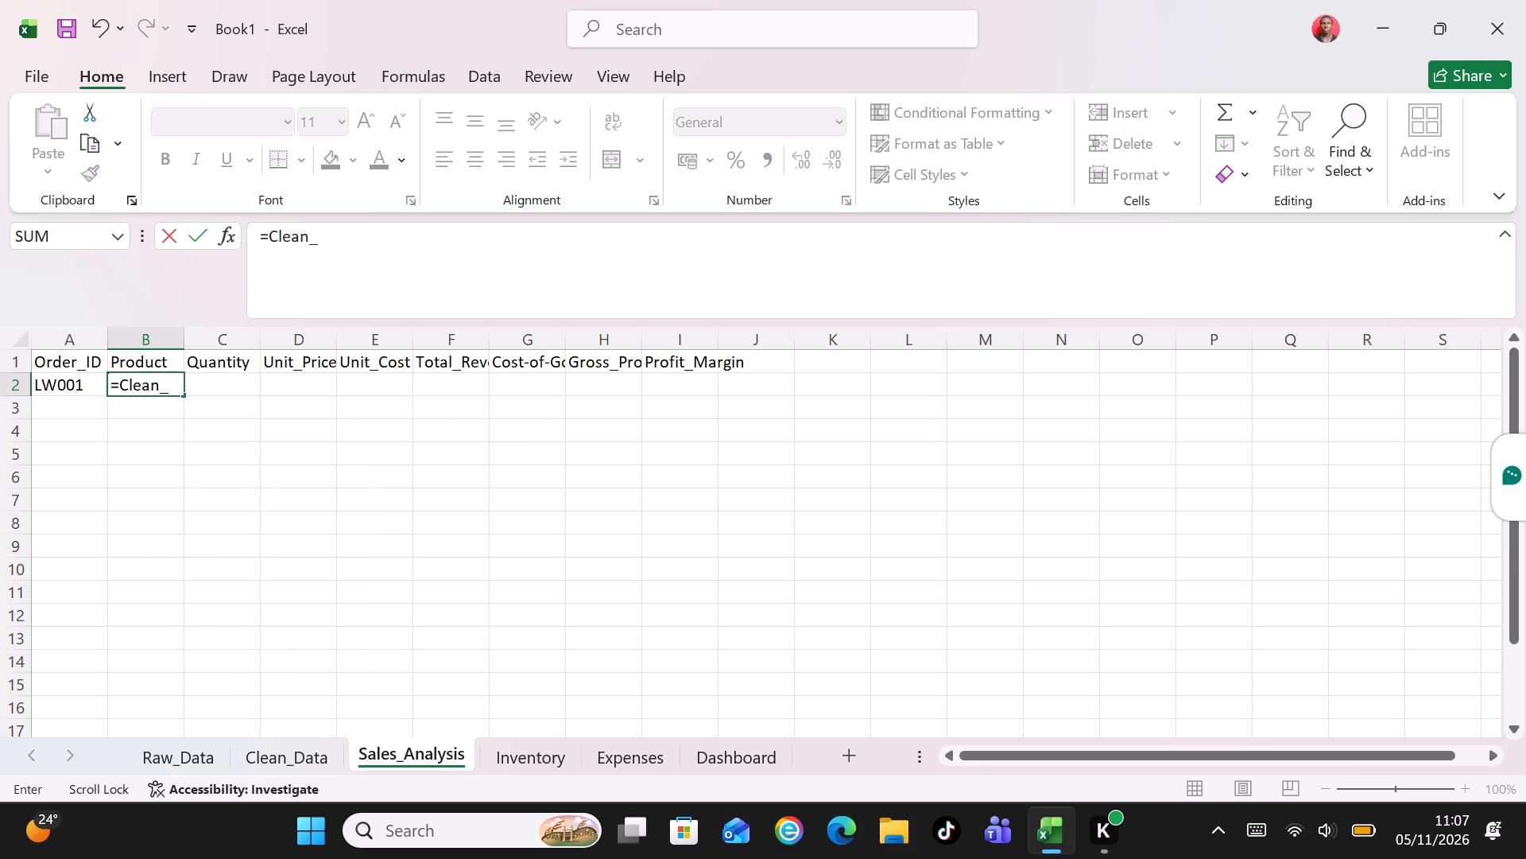
{"action": "key", "text": "shift+d"}
{"action": "type", "text": "ata"}
{"action": "key", "text": "shift+exclam"}
{"action": "type", "text": "c2"}
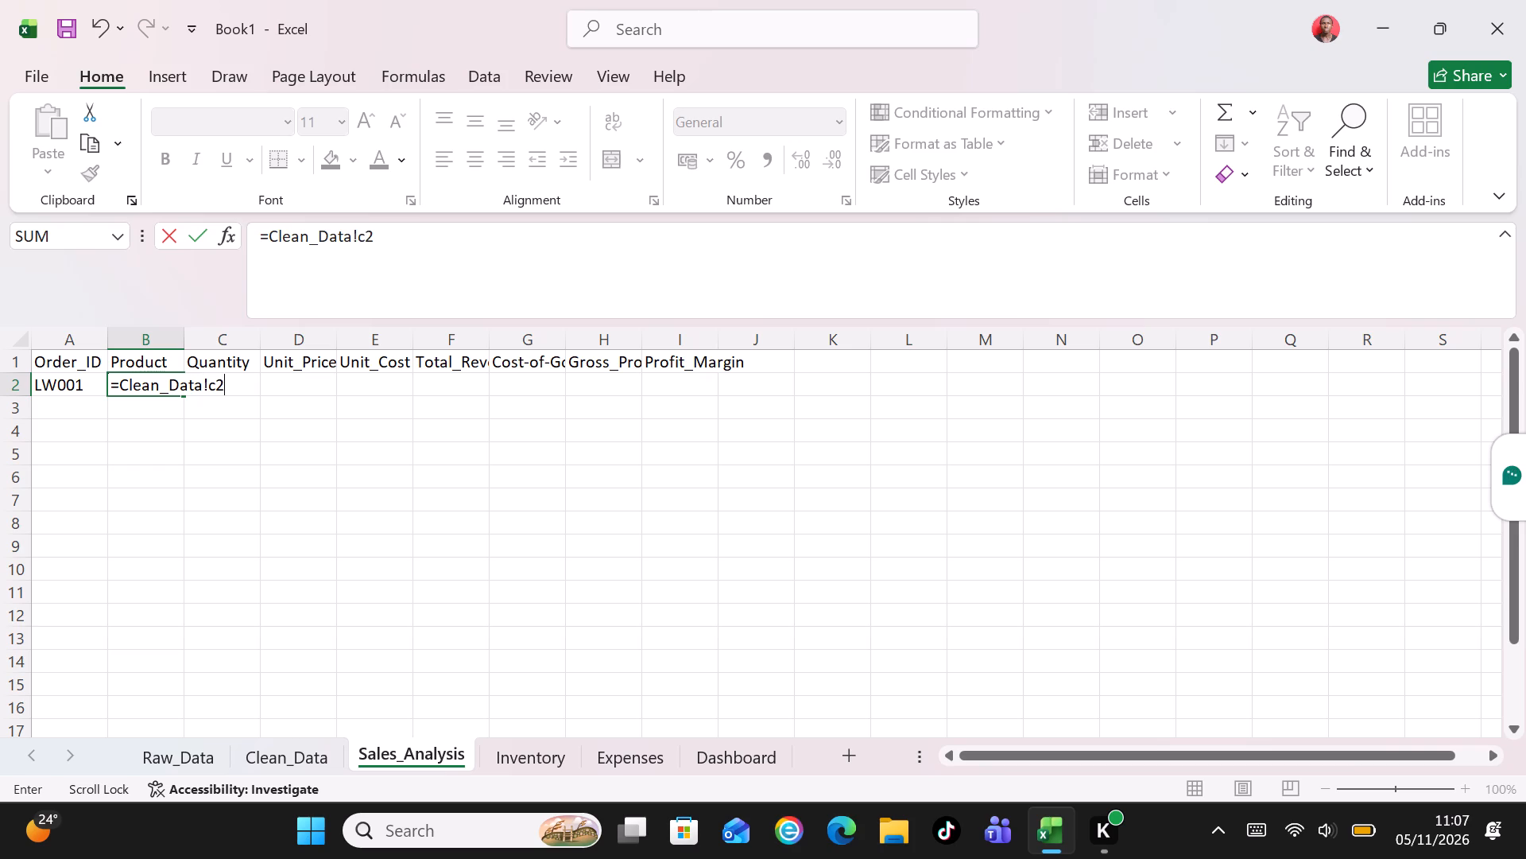
{"action": "key", "text": "BackSpace"}
{"action": "key", "text": "BackSpace"}
{"action": "key", "text": "shift+c"}
{"action": "key", "text": "2"}
{"action": "key", "text": "Tab"}
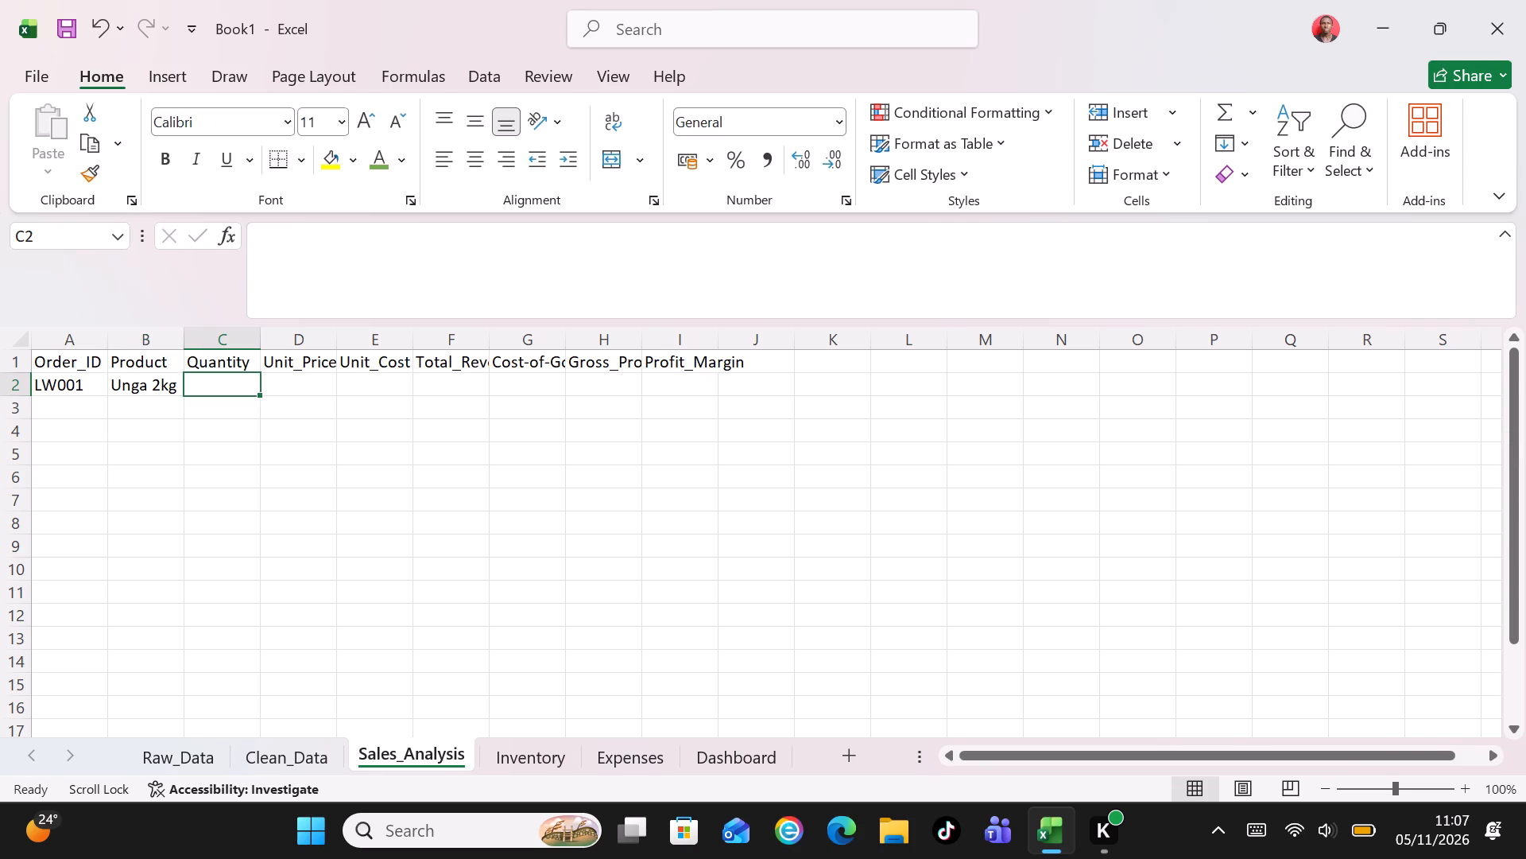
Enter the formula =Clean_Data!E2 in C2 to pull in the first order's Quantity.
{"action": "key", "text": "equal"}
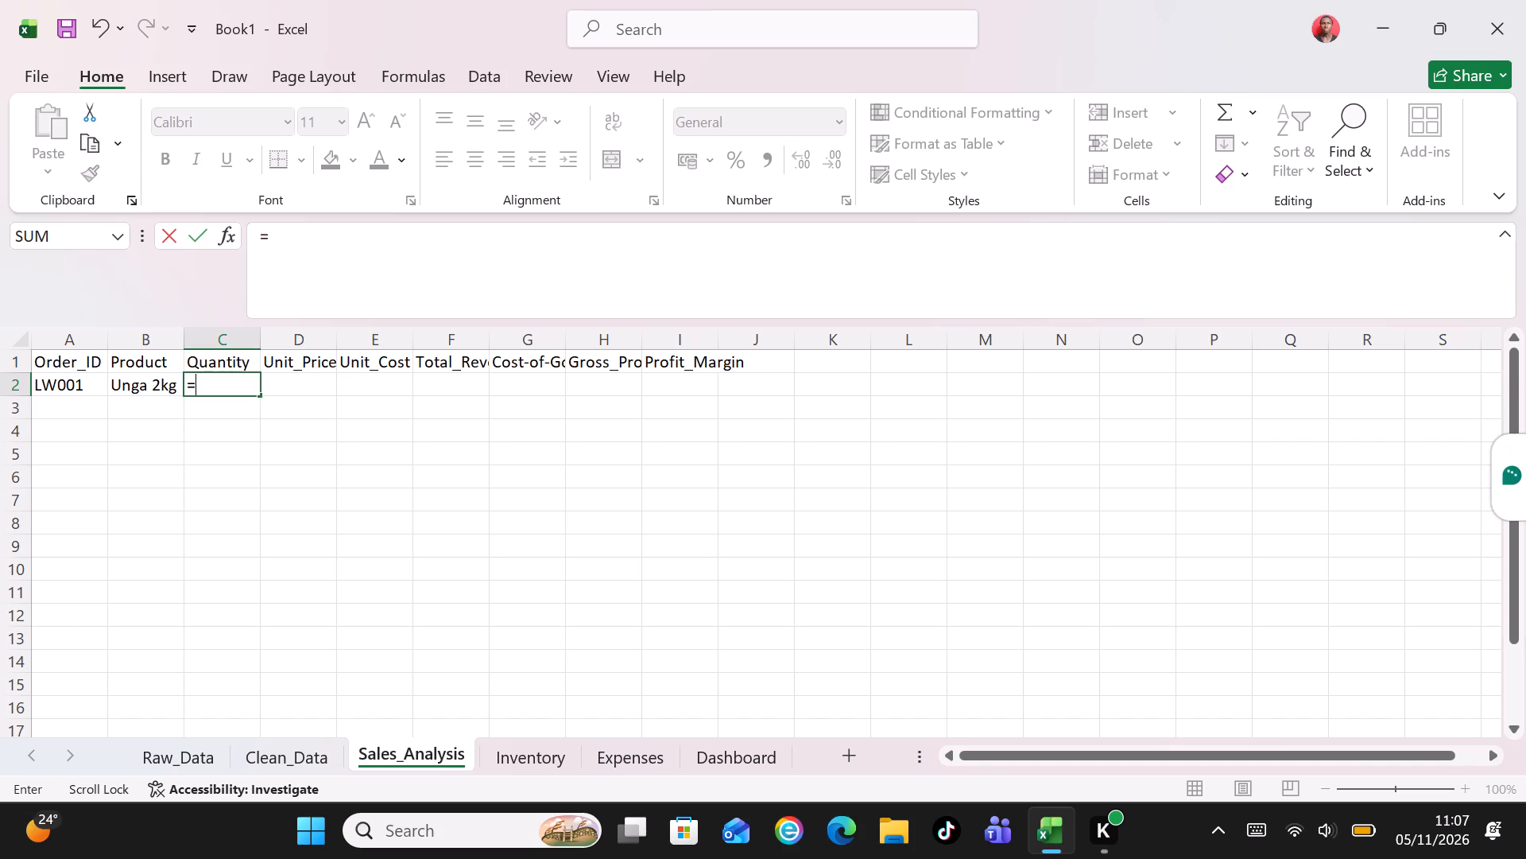
{"action": "key", "text": "shift+c"}
{"action": "type", "text": "lean"}
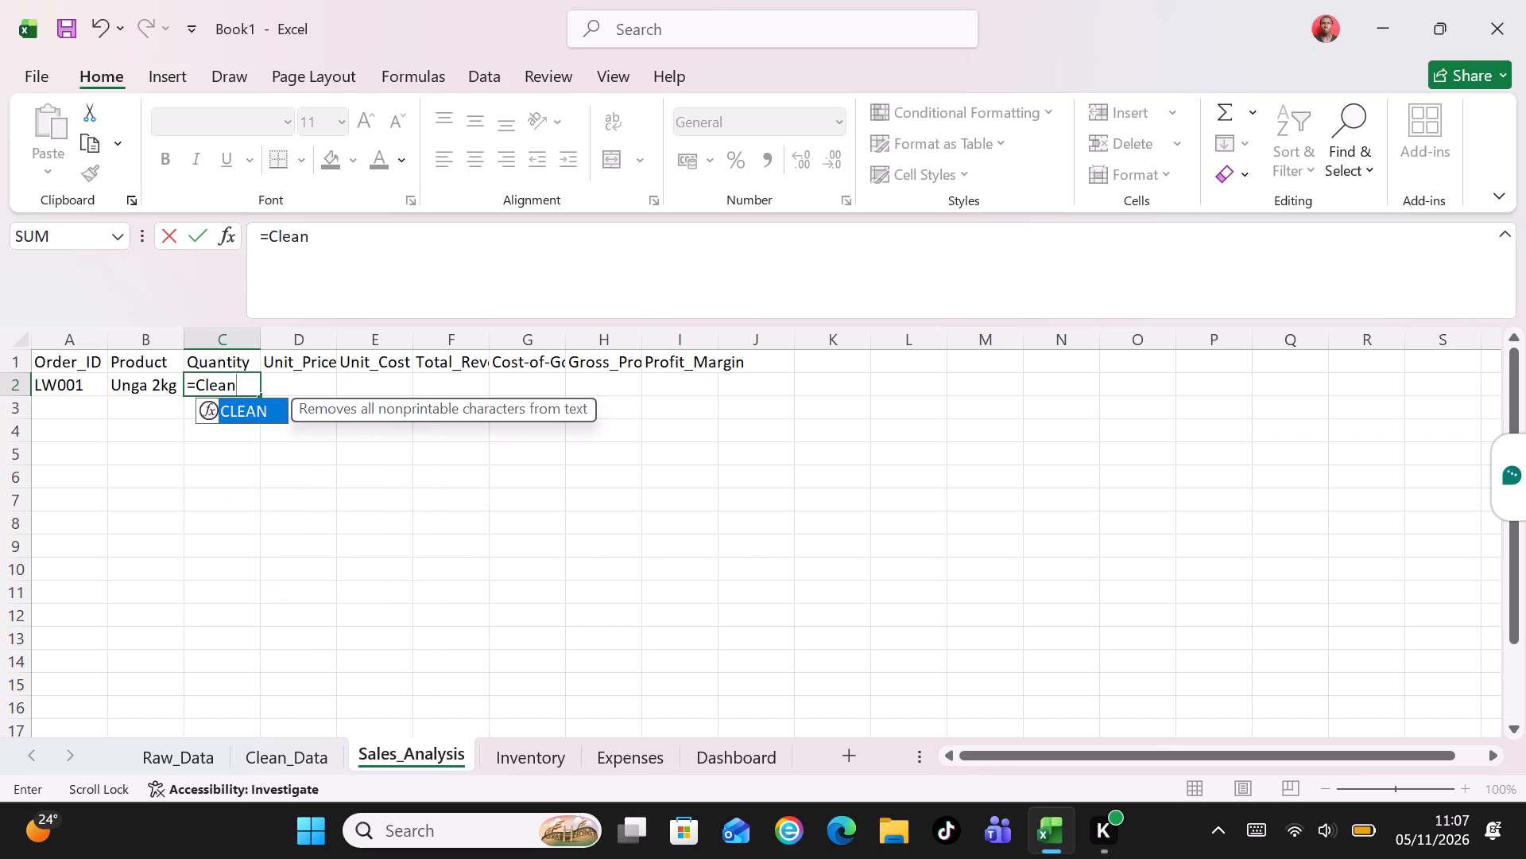
{"action": "key", "text": "shift+underscore"}
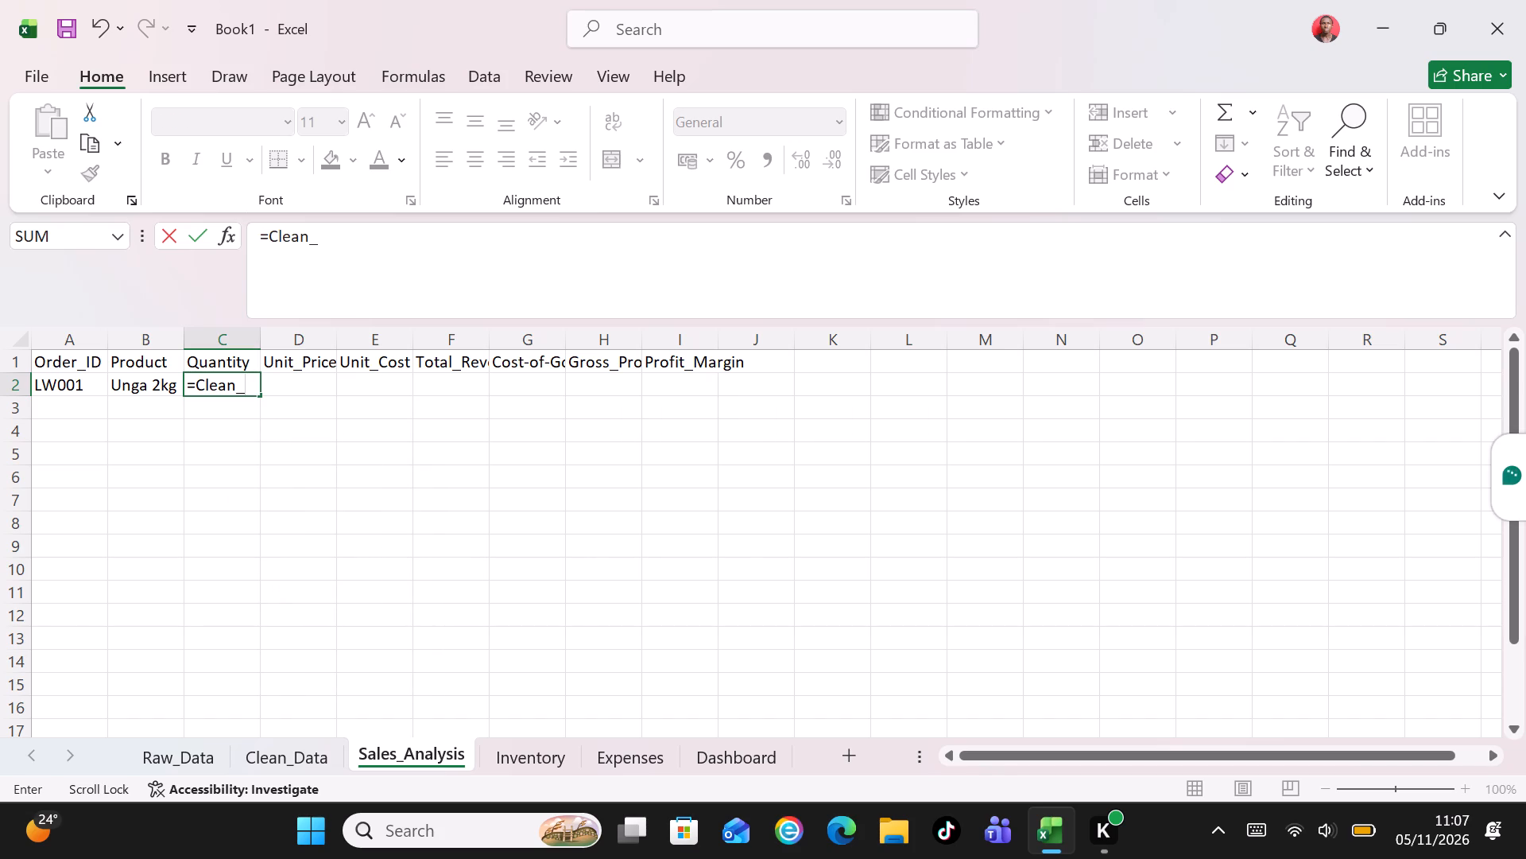
{"action": "type", "text": "Data"}
{"action": "key", "text": "shift+exclam"}
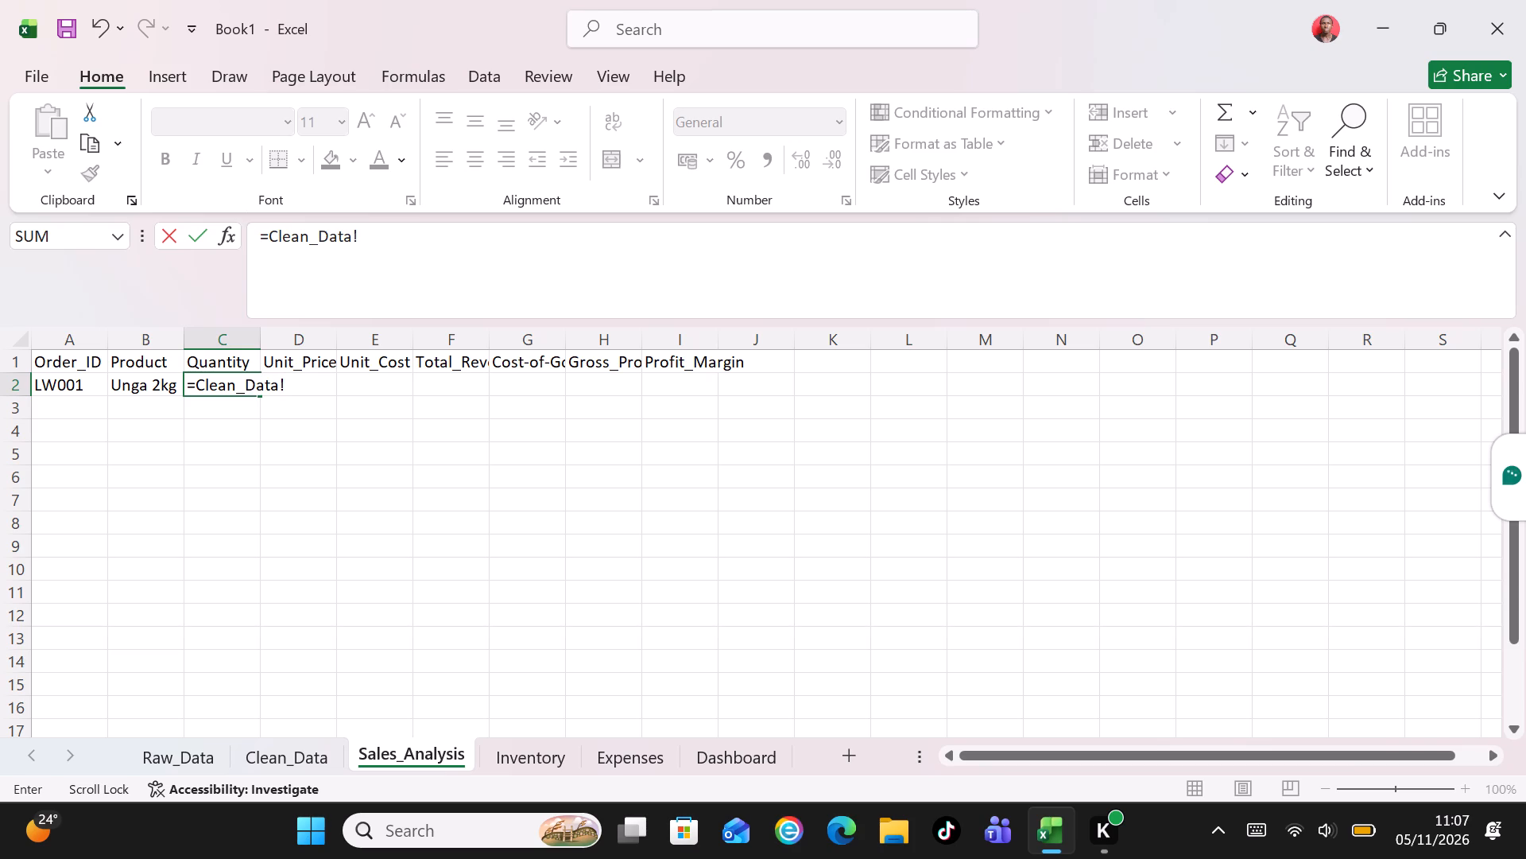
{"action": "type", "text": "e2"}
{"action": "key", "text": "BackSpace"}
{"action": "key", "text": "BackSpace"}
{"action": "type", "text": "E2"}
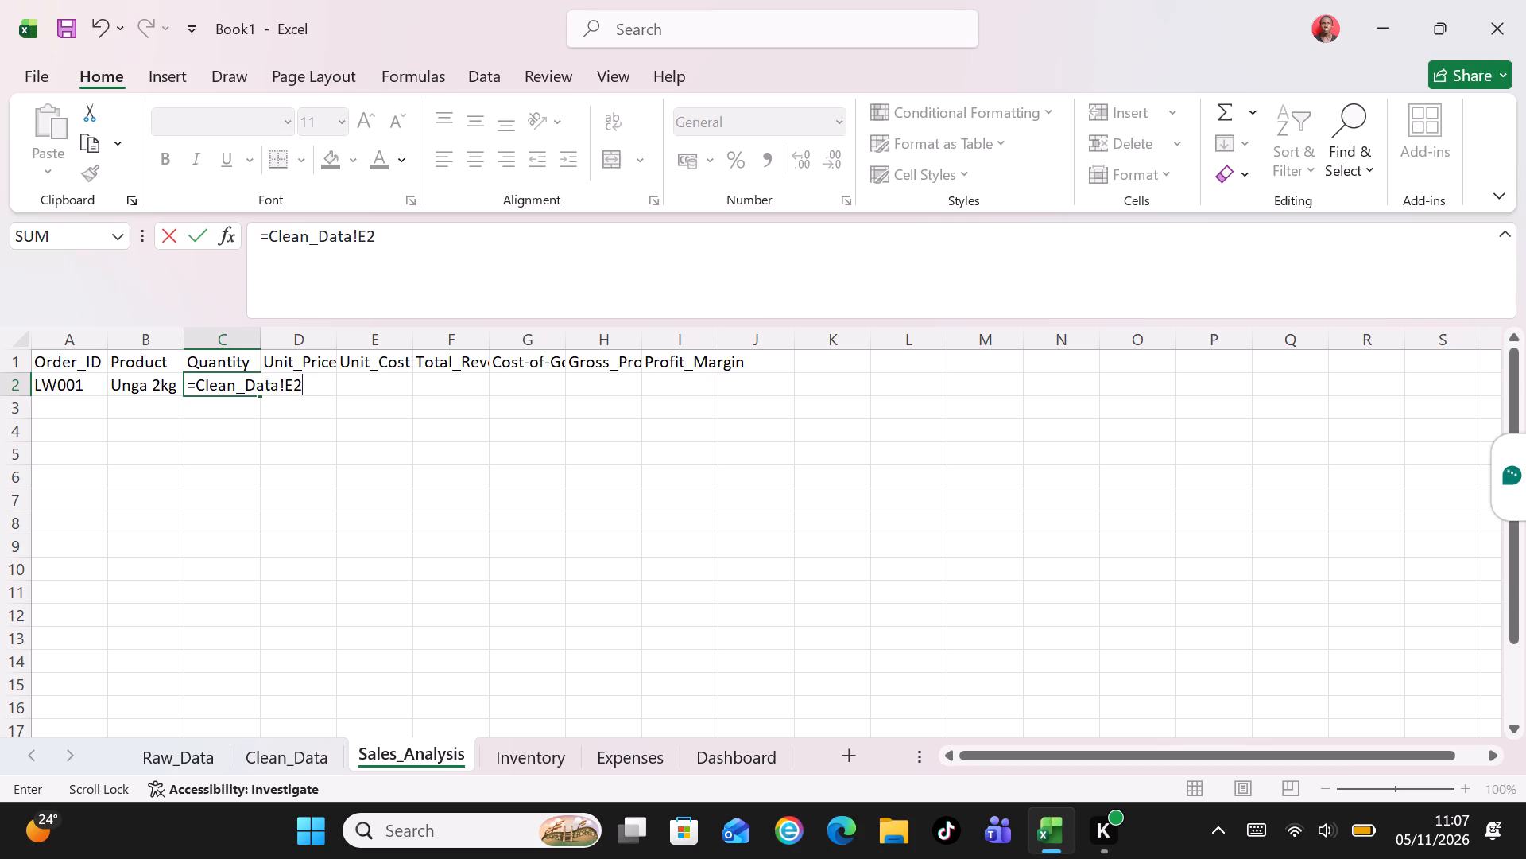
{"action": "key", "text": "Tab"}
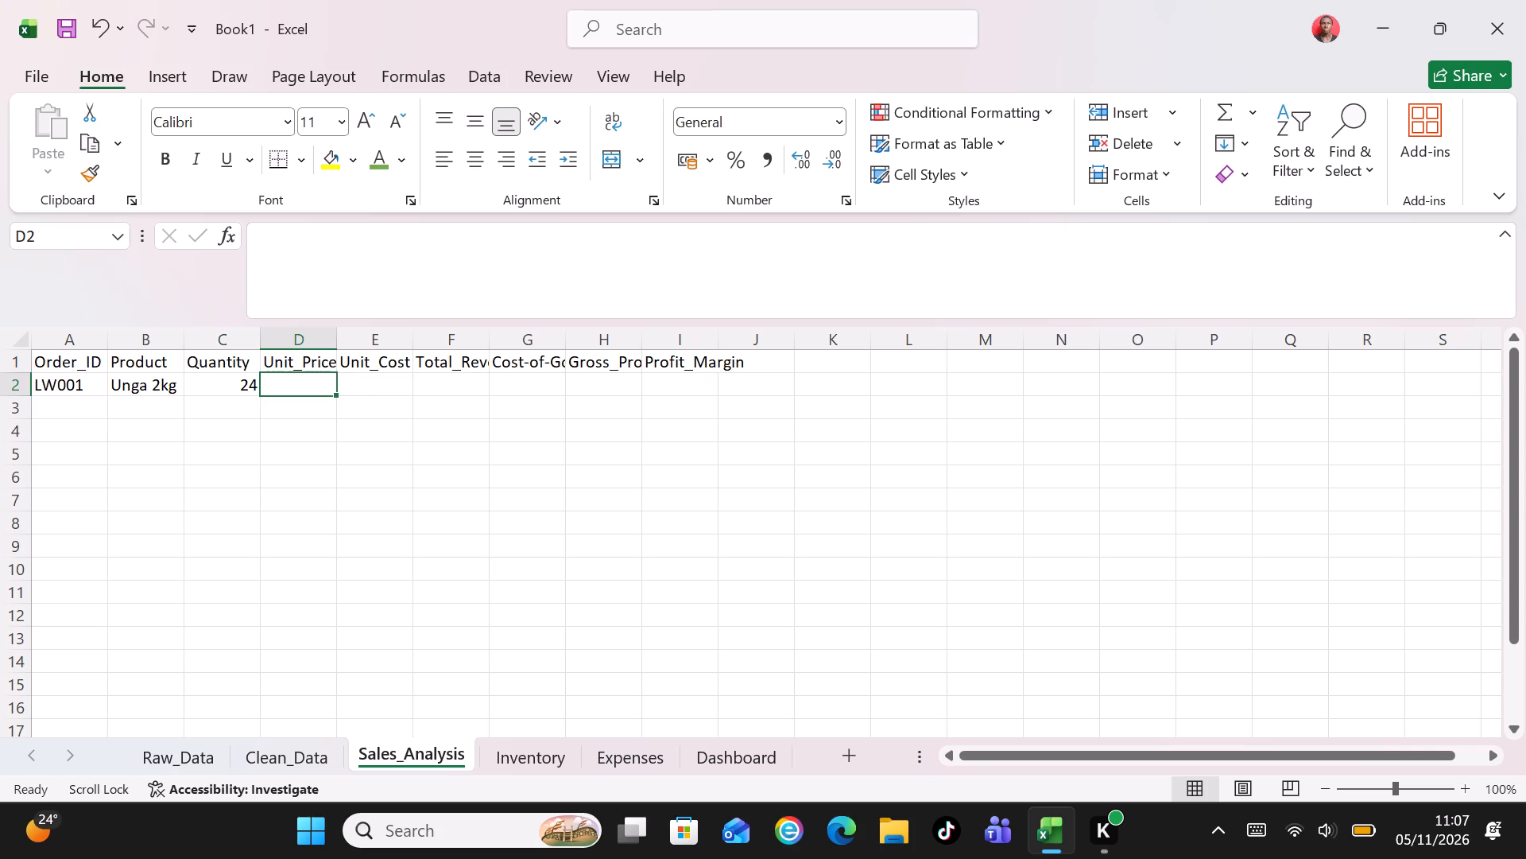
Enter the formula =Clean_Data!F2 in D2 to pull in the first order's Unit_Price.
{"action": "key", "text": "equal"}
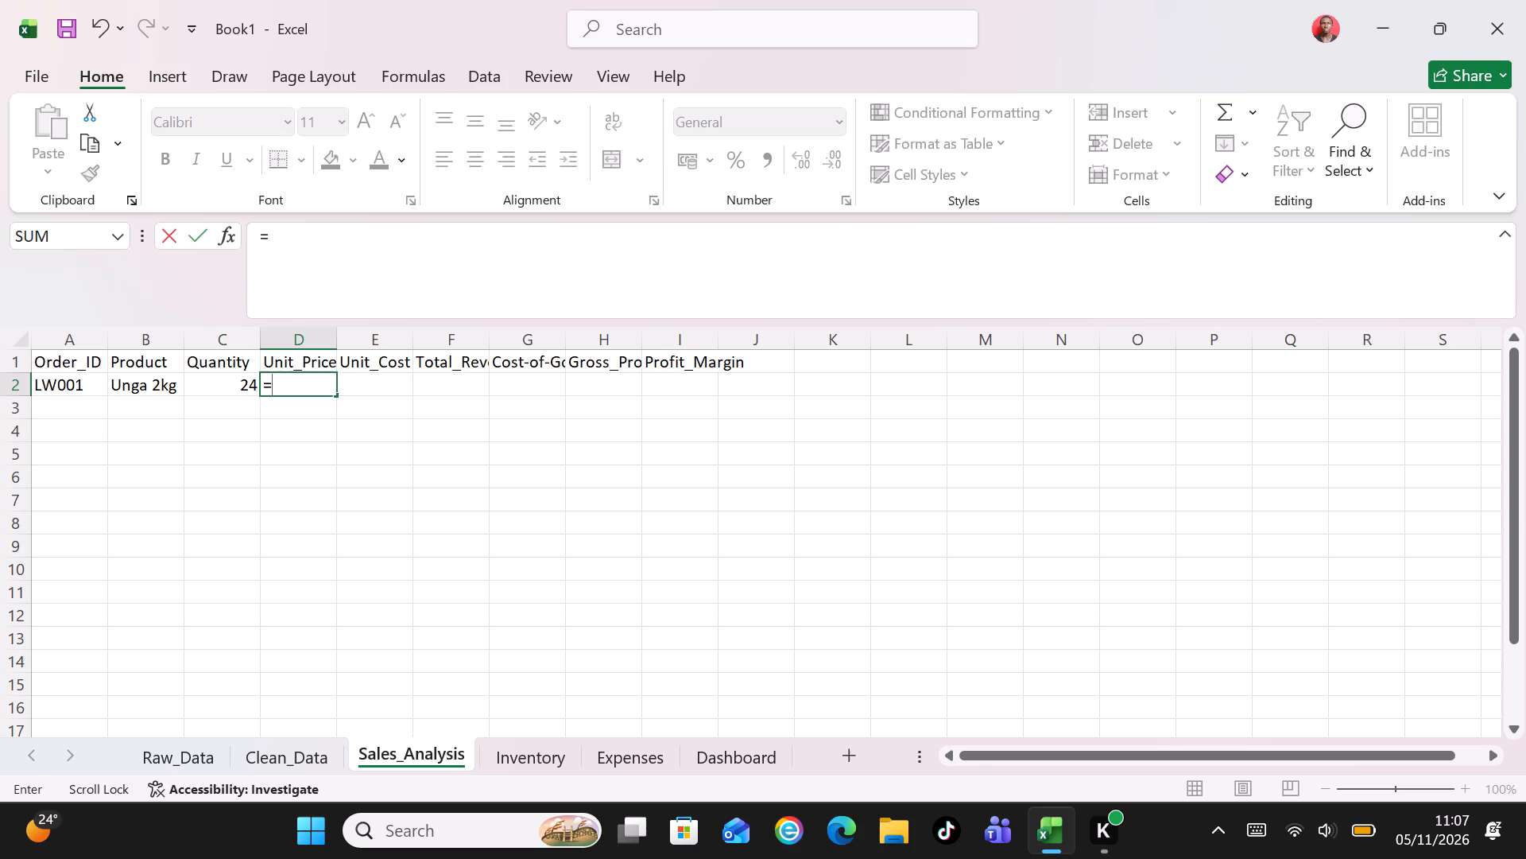
{"action": "key", "text": "c"}
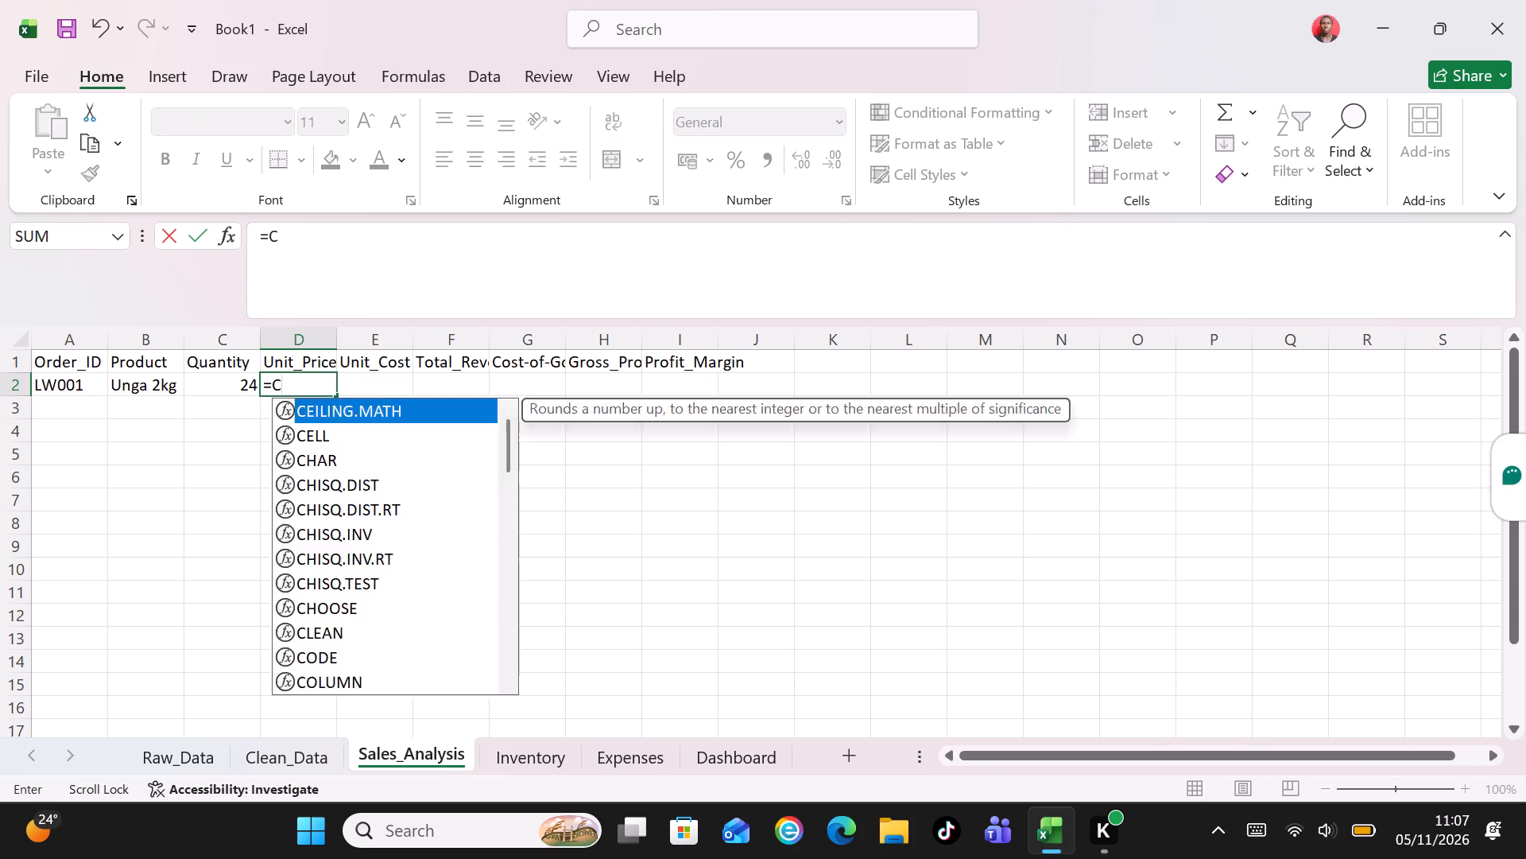
{"action": "type", "text": "lea"}
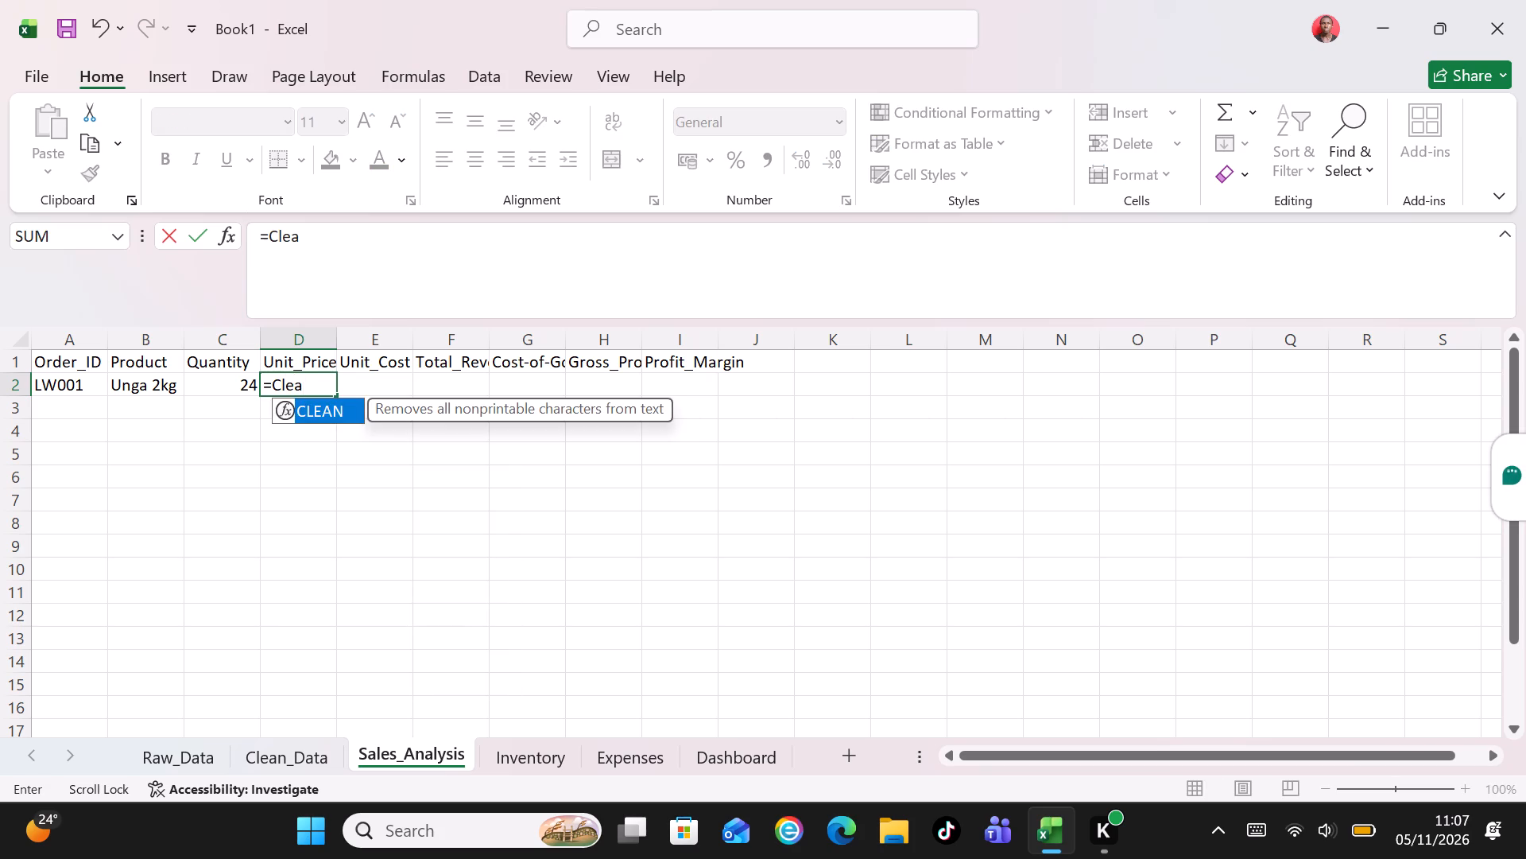
{"action": "key", "text": "n"}
{"action": "key", "text": "shift+underscore"}
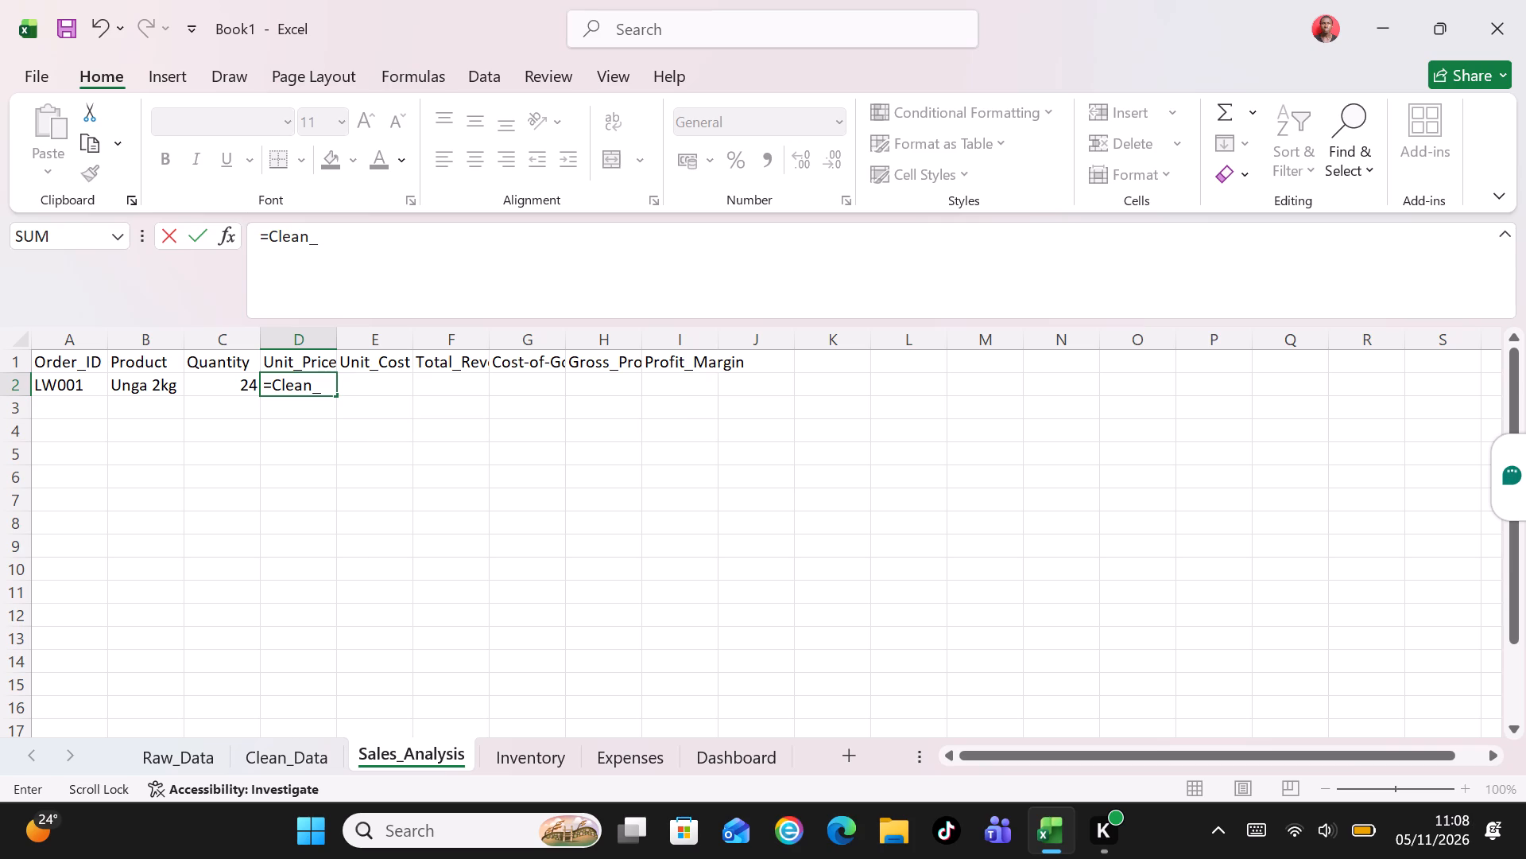
{"action": "type", "text": "Data"}
{"action": "key", "text": "shift+exclam"}
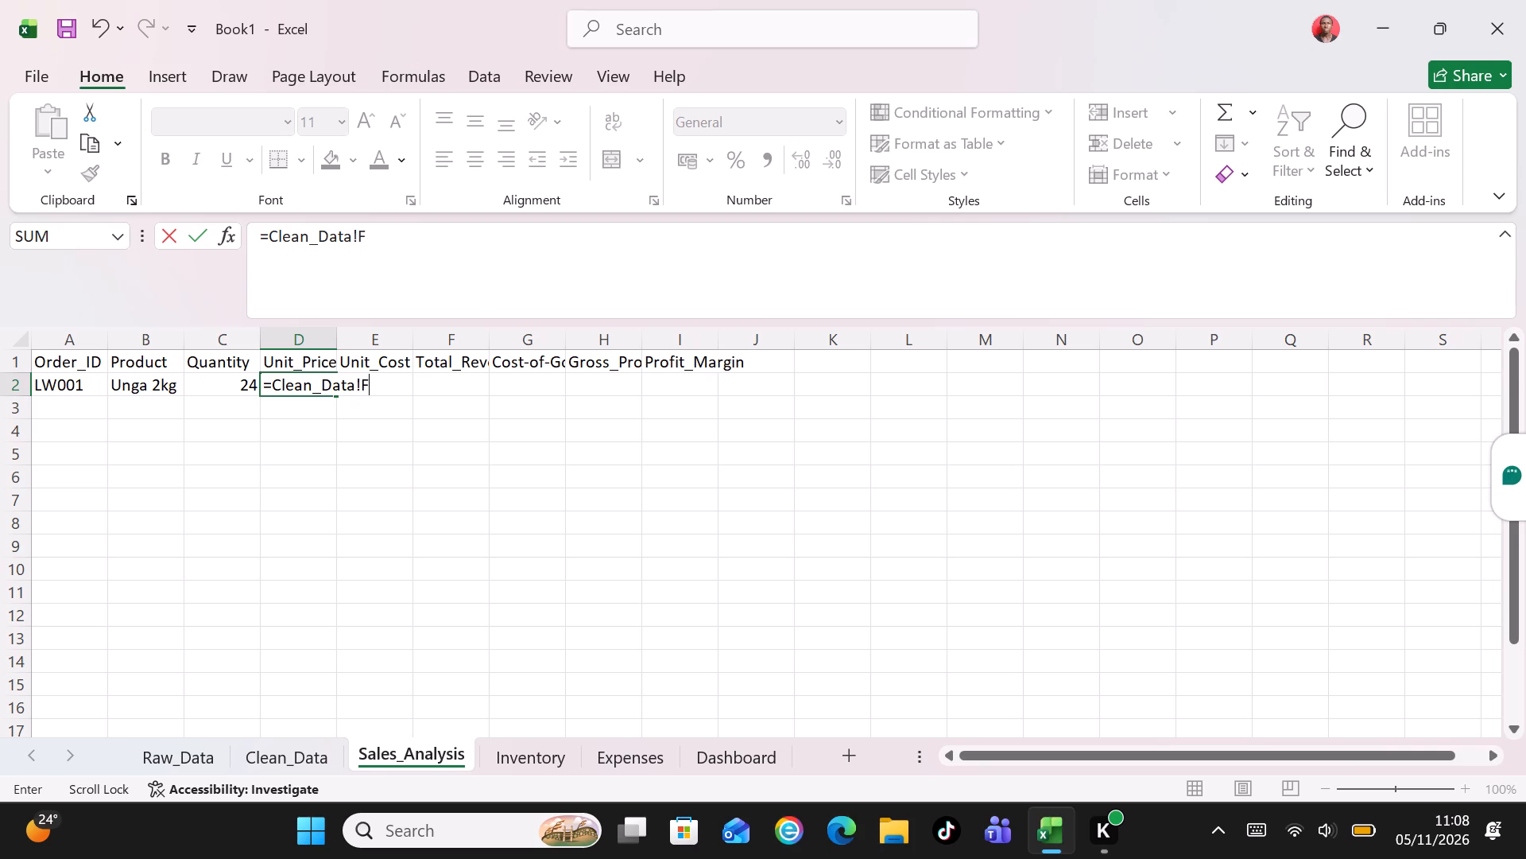
{"action": "key", "text": "2"}
{"action": "key", "text": "Tab"}
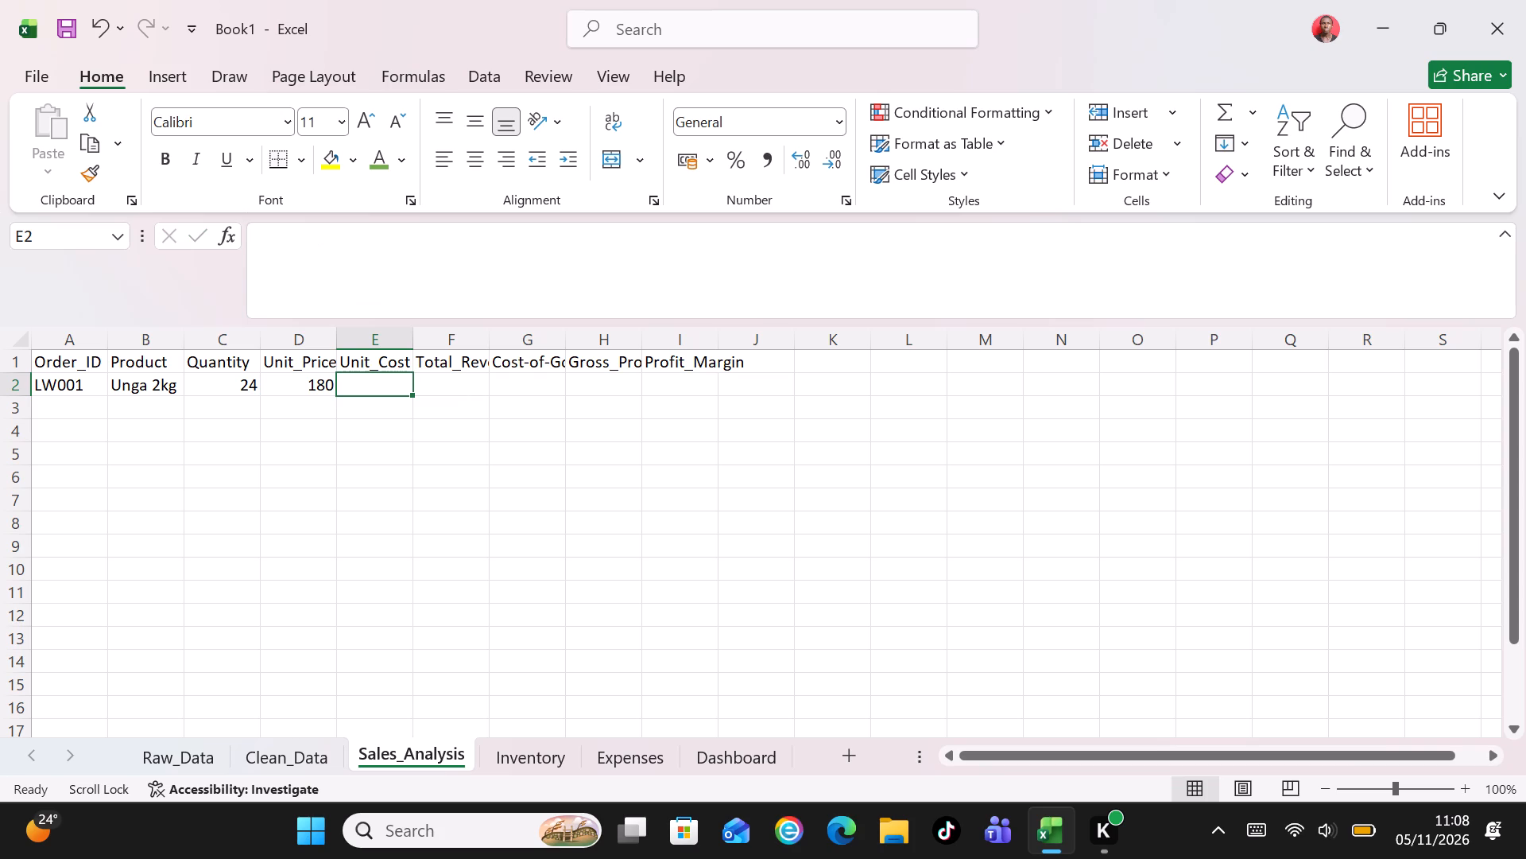
Enter the formula =Clean_Data!G2 in E2 to pull in the first order's Unit_Cost.
{"action": "key", "text": "equal"}
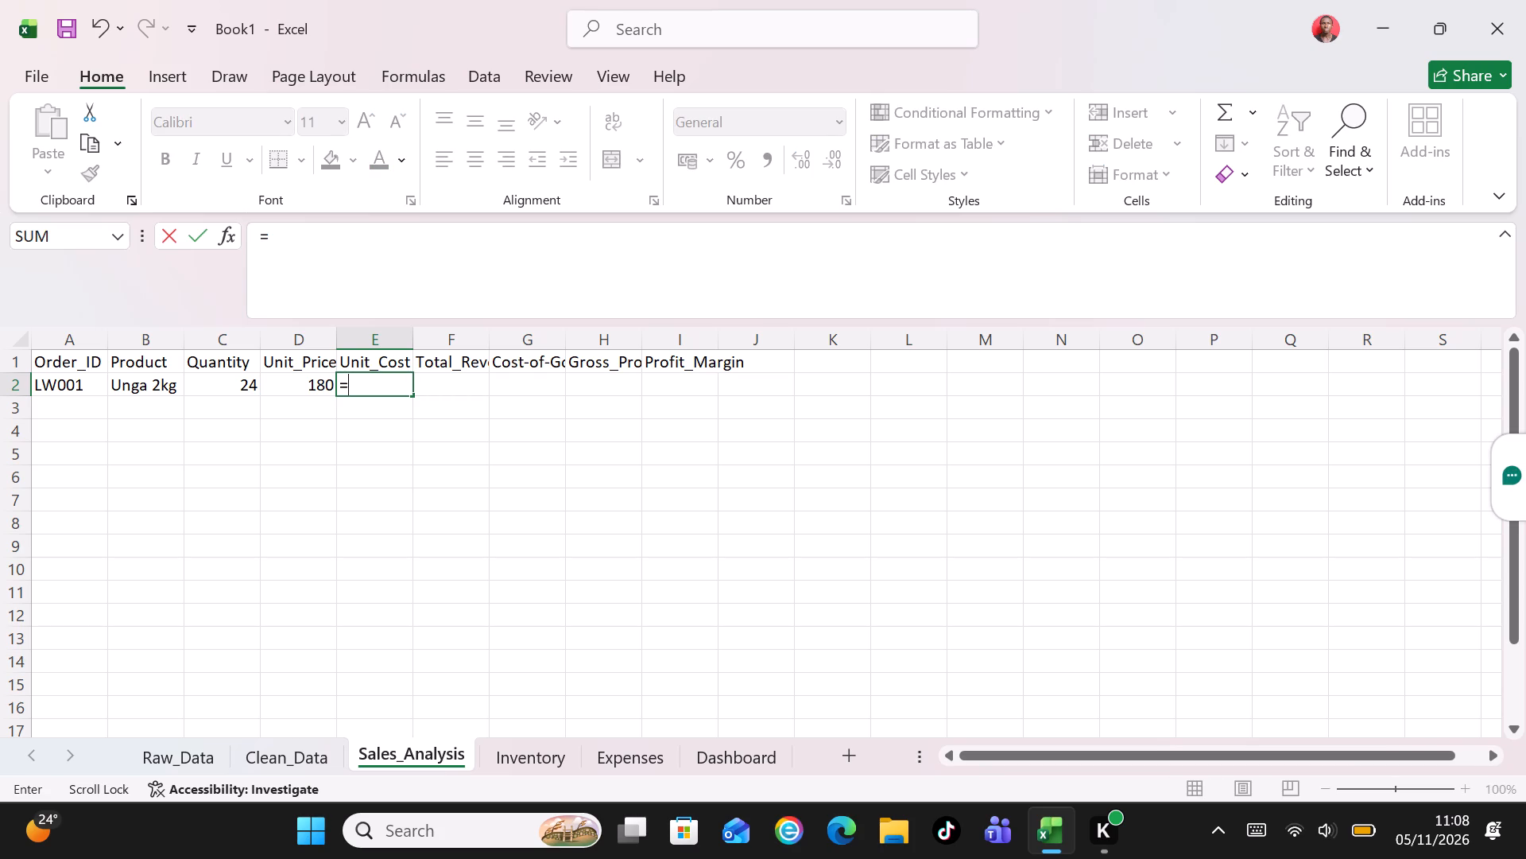
{"action": "key", "text": "shift+c"}
{"action": "type", "text": "lean"}
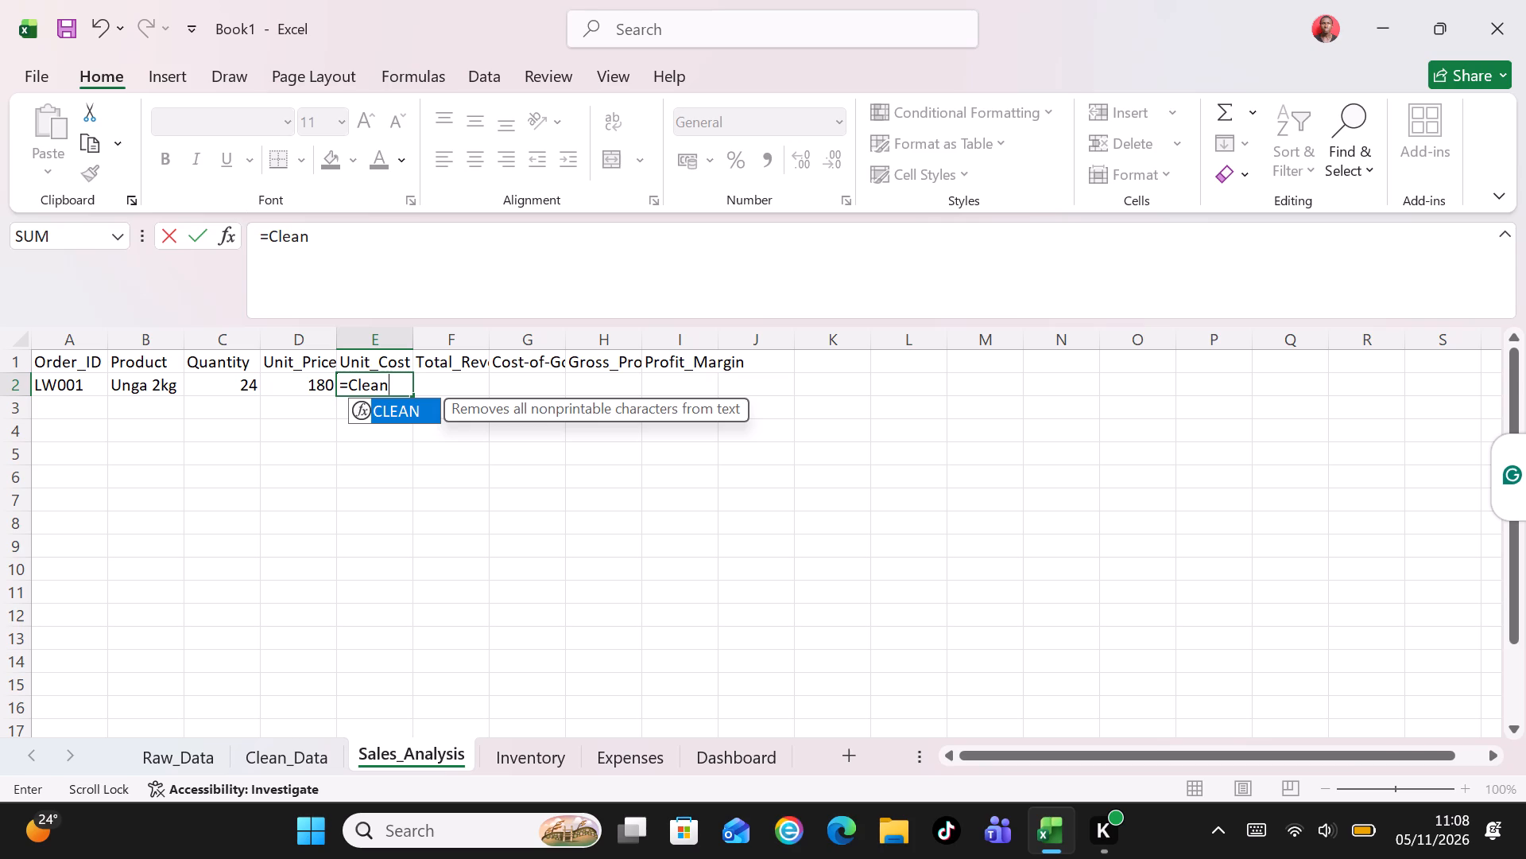
{"action": "key", "text": "shift+underscore"}
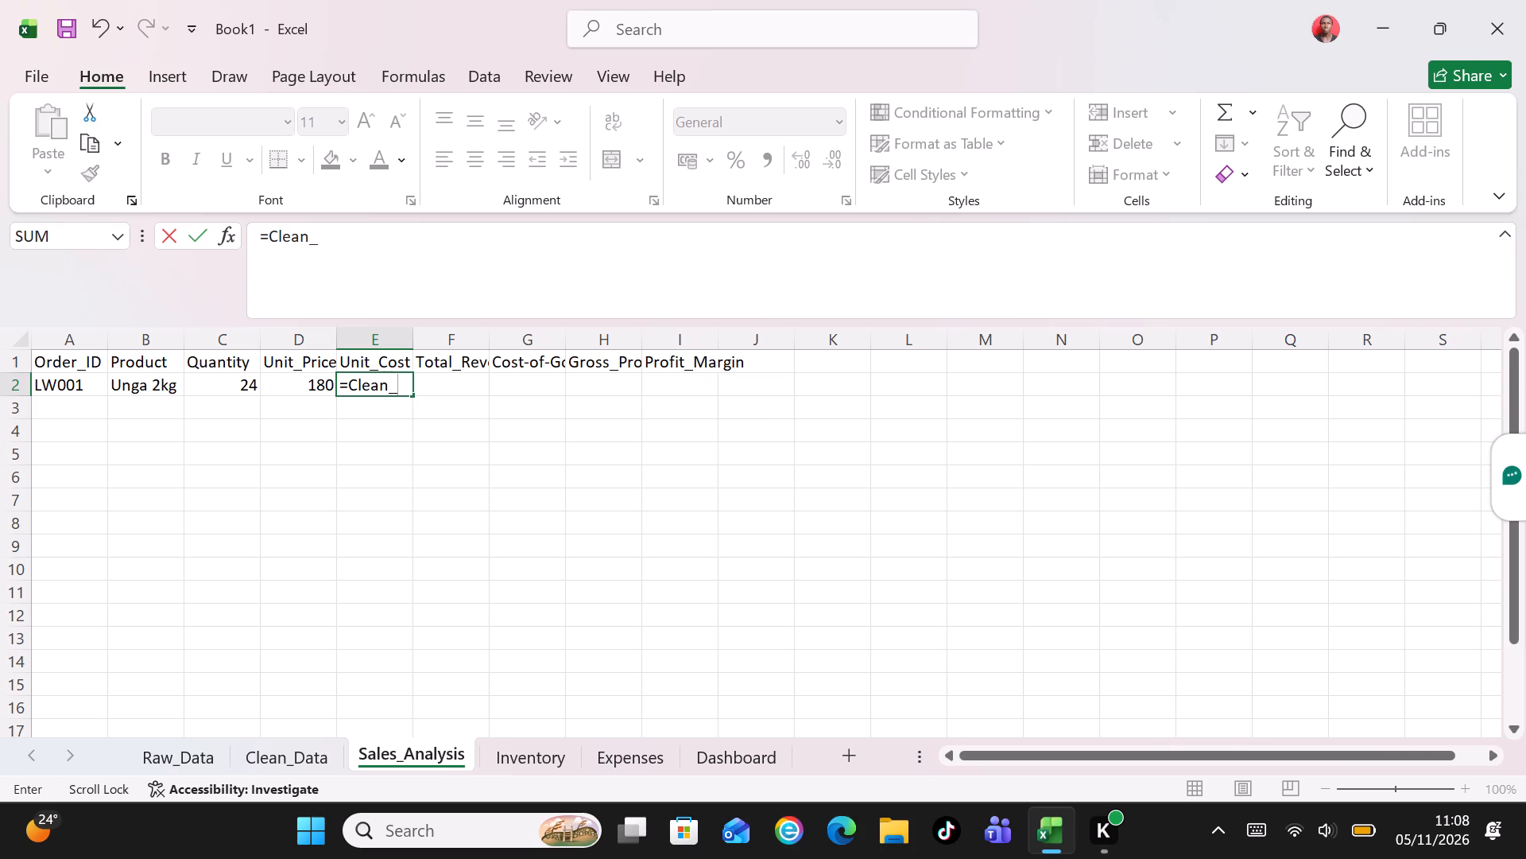
{"action": "type", "text": "Data"}
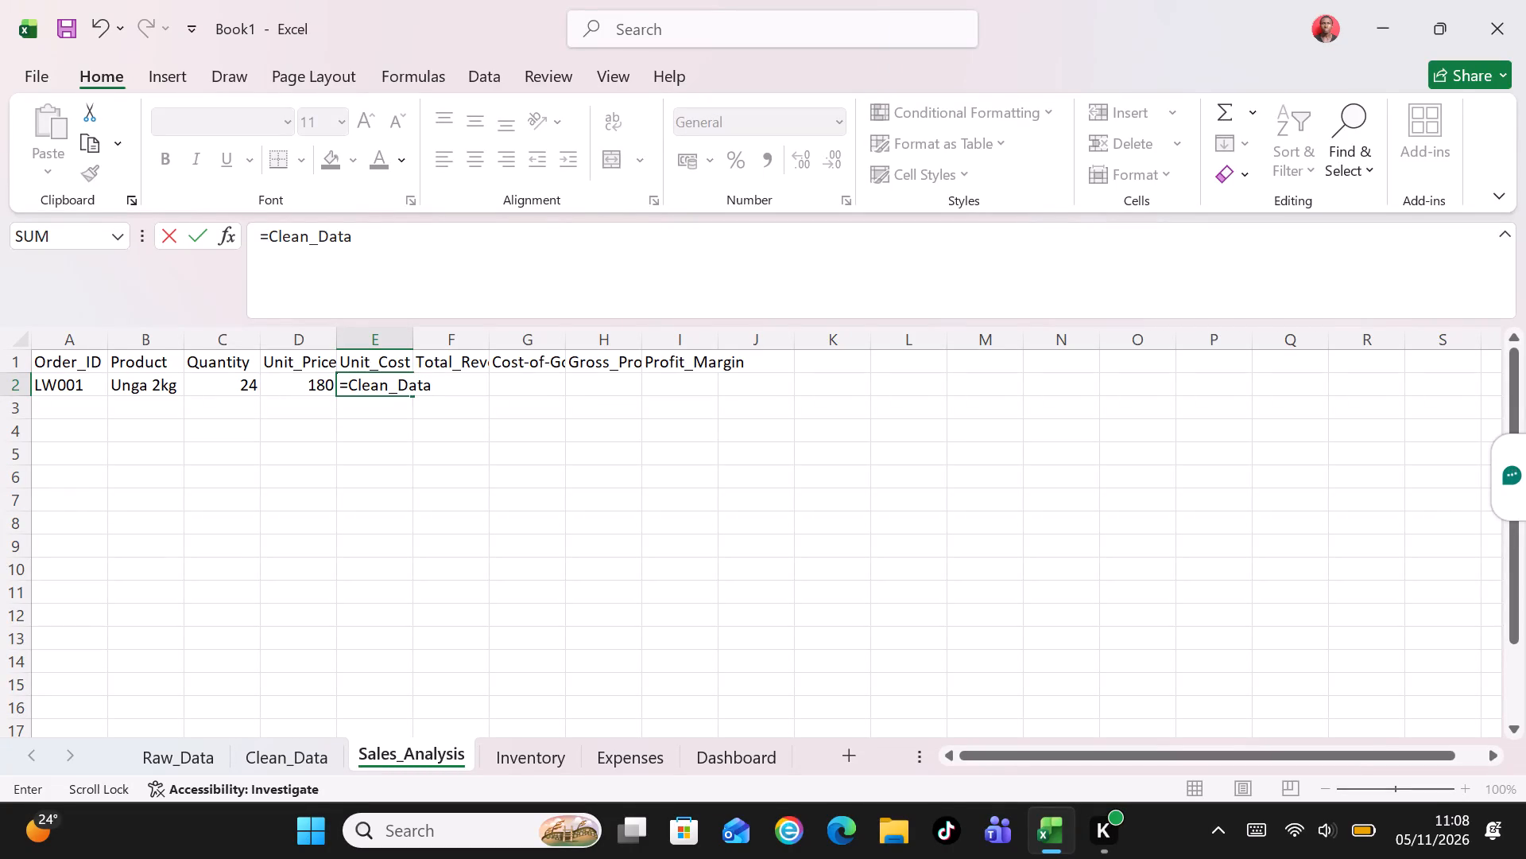
{"action": "key", "text": "shift+exclam"}
{"action": "key", "text": "shift+g"}
{"action": "key", "text": "2"}
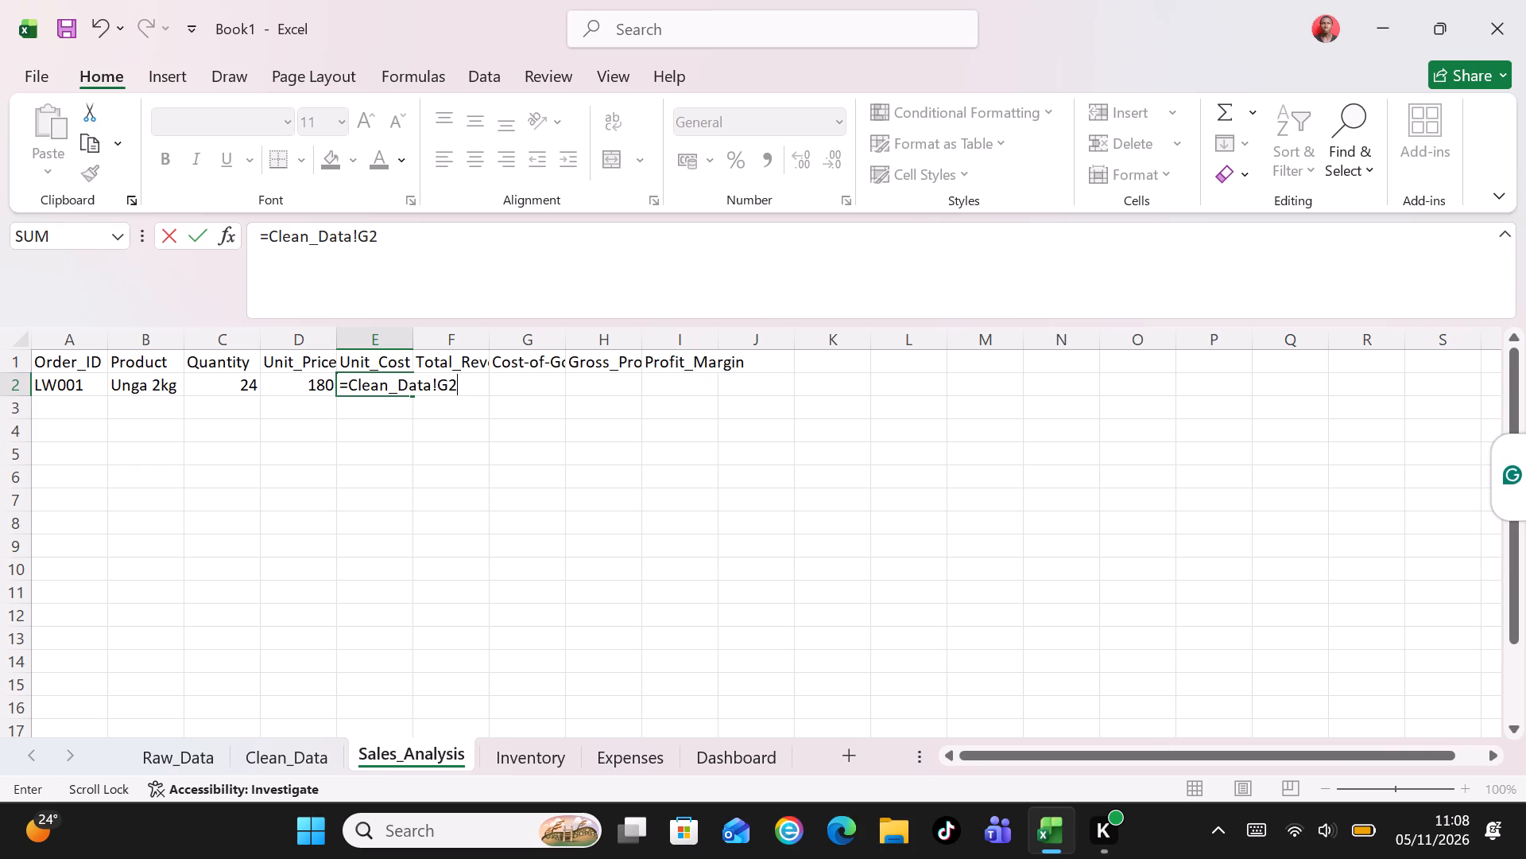
{"action": "key", "text": "Return"}
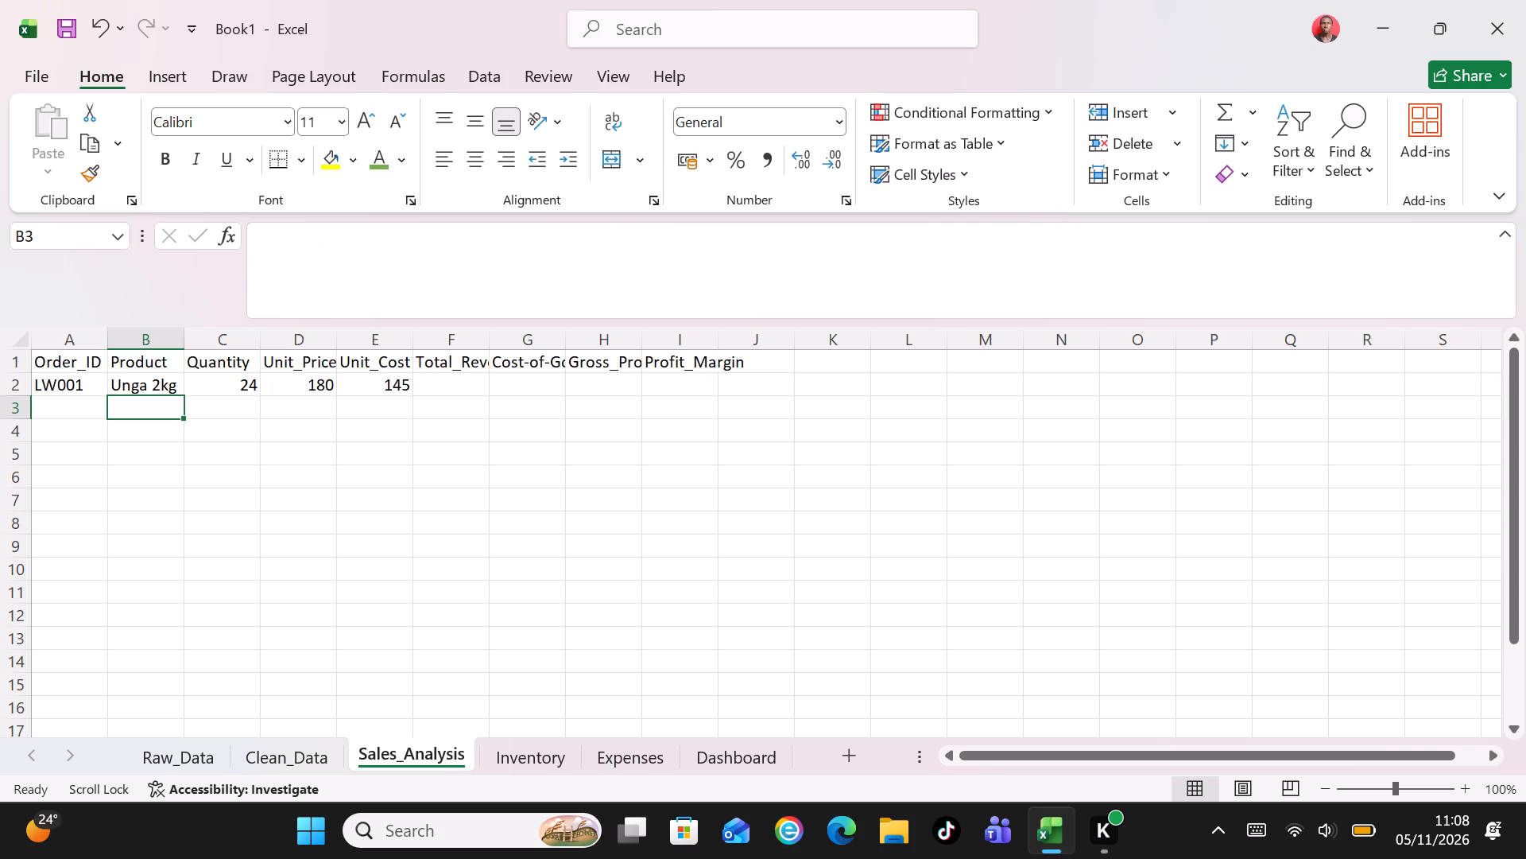
Enter the formula =C2*D2 in F2 to calculate the first order's total revenue.
{"action": "left_click", "coordinate": [440, 386]}
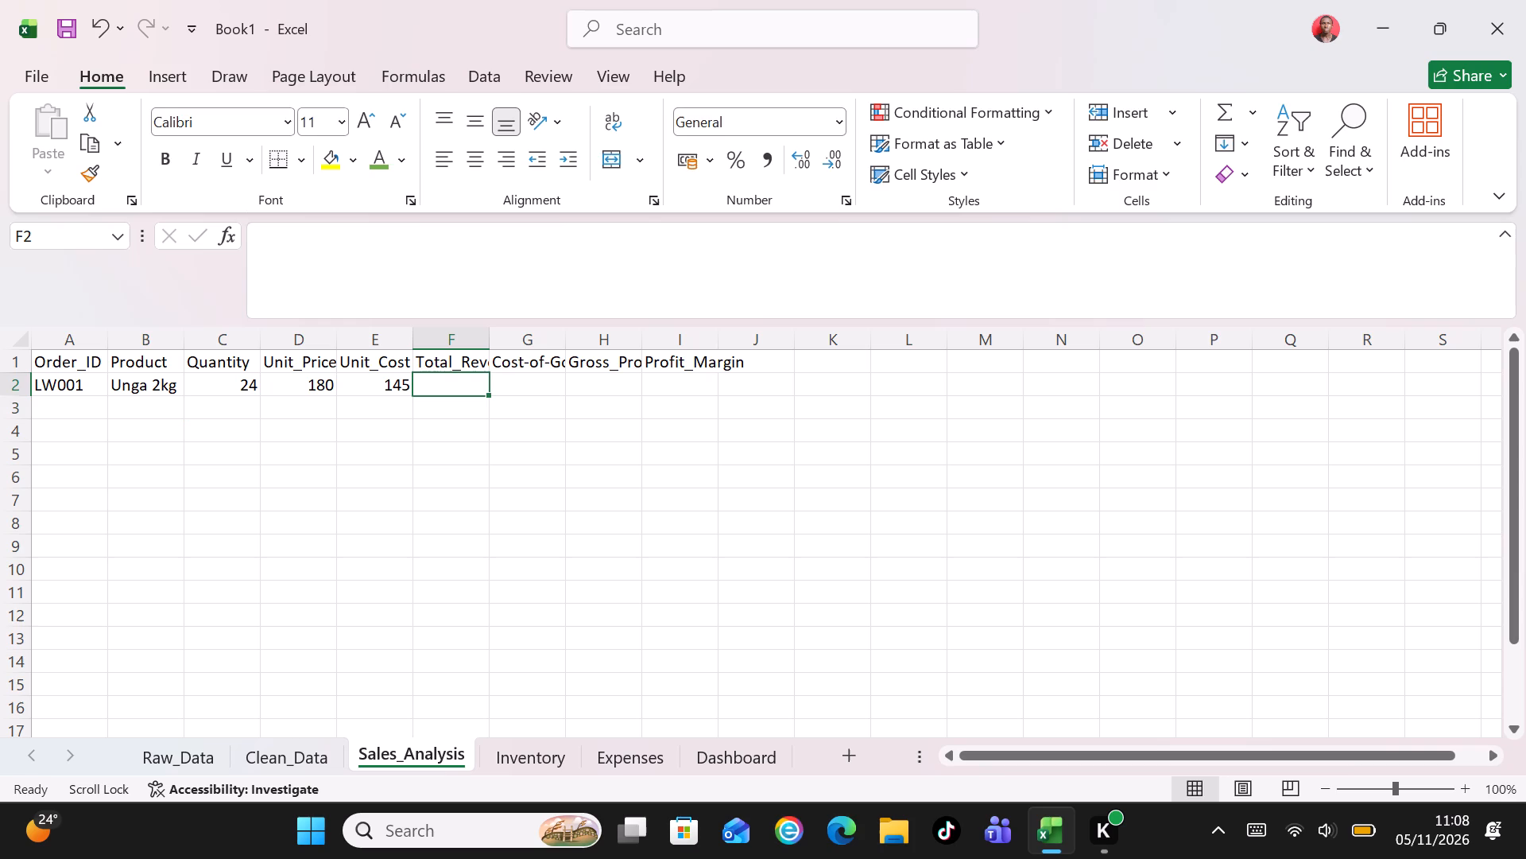
{"action": "key", "text": "equal"}
{"action": "type", "text": "c2"}
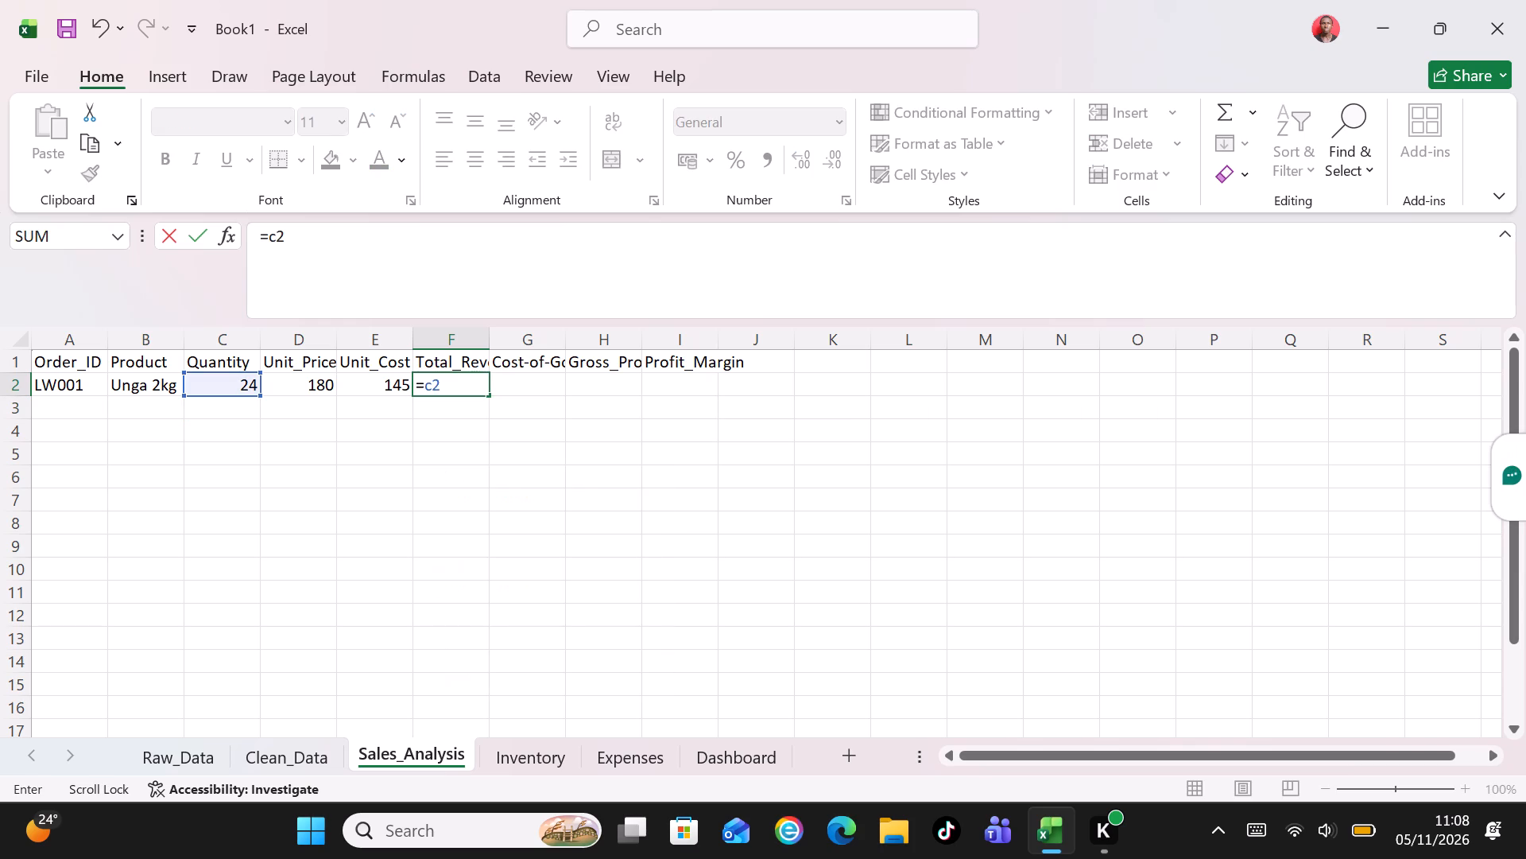
{"action": "key", "text": "BackSpace"}
{"action": "key", "text": "BackSpace"}
{"action": "type", "text": "C2"}
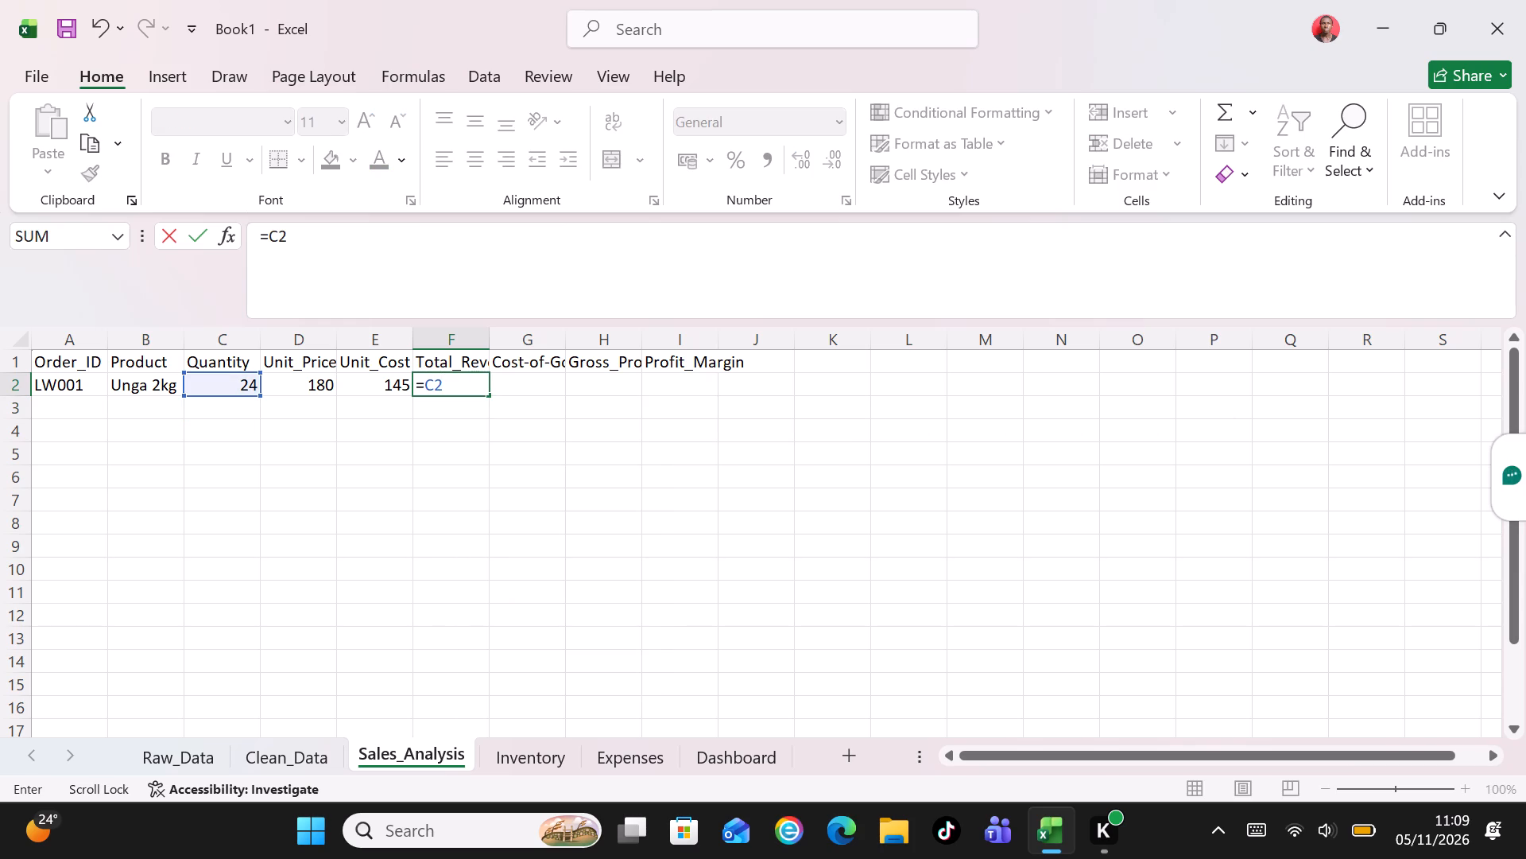
{"action": "key", "text": "shift+asterisk"}
{"action": "type", "text": "D2"}
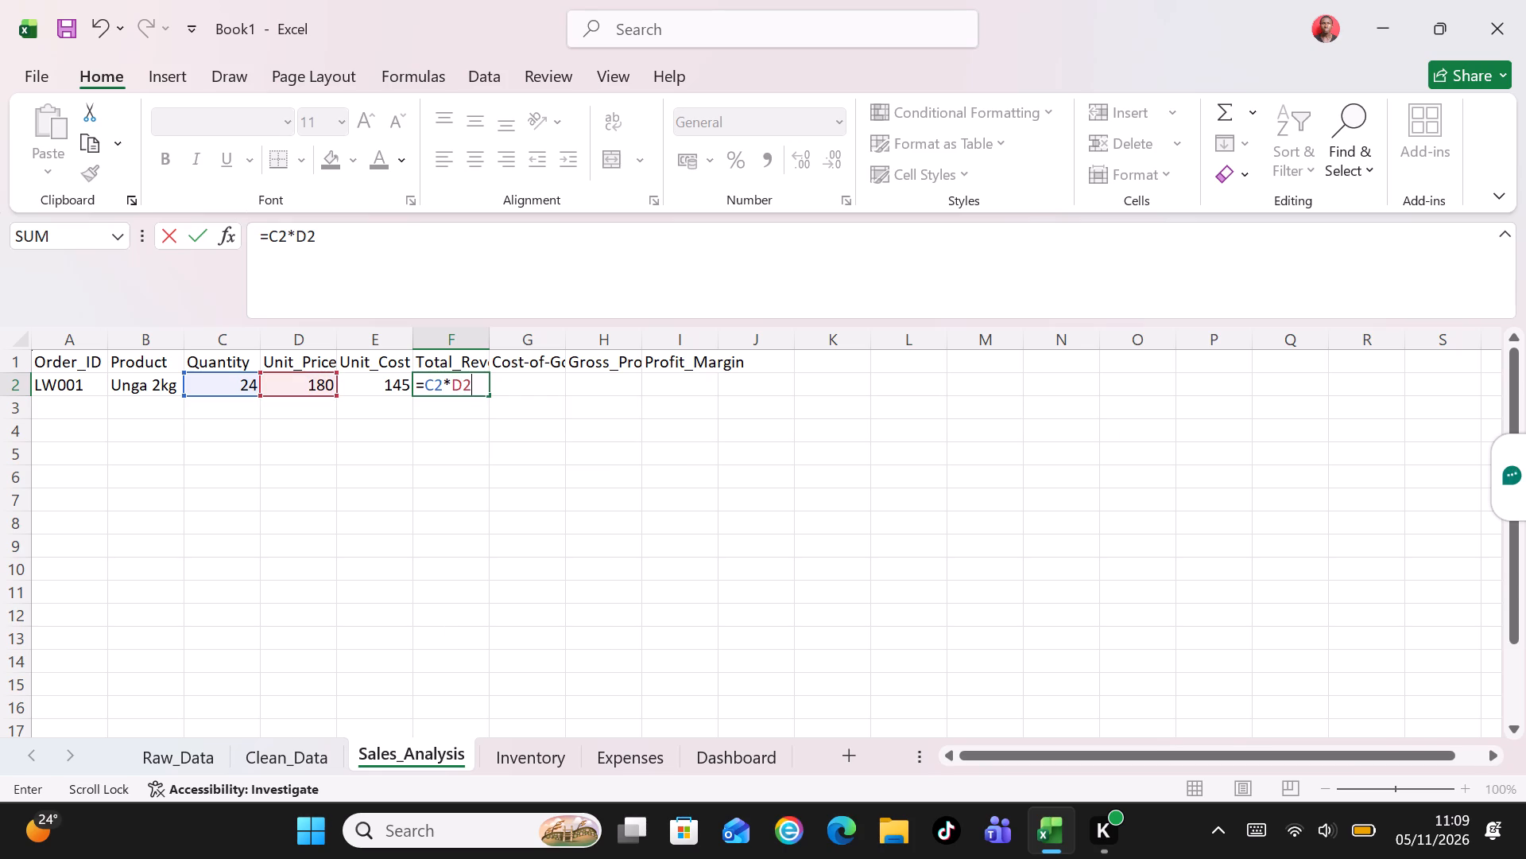
{"action": "key", "text": "Tab"}
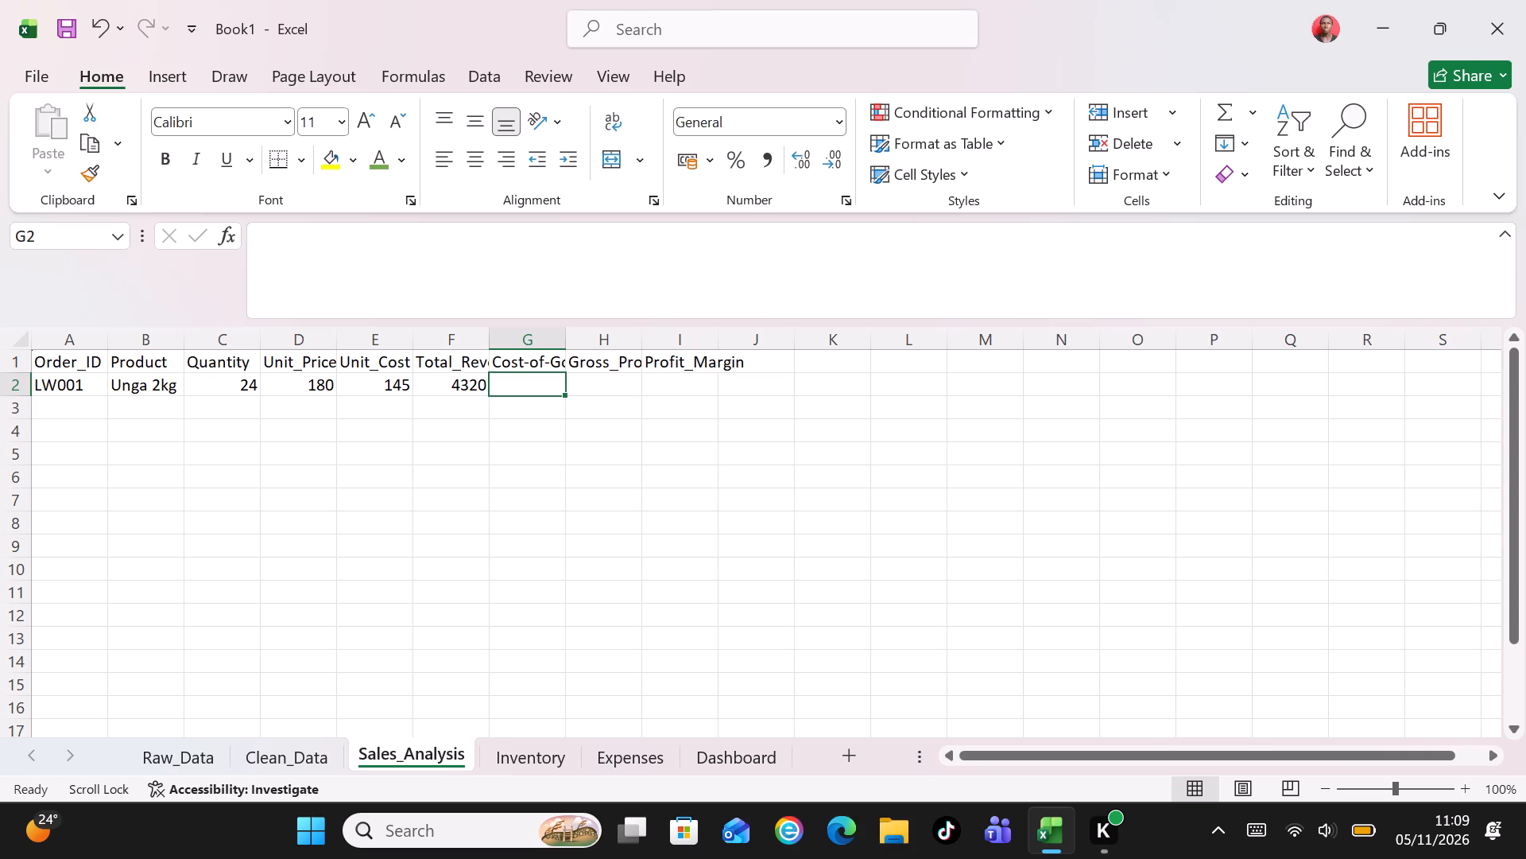
Enter the formula =C2*E2 in G2 to calculate the first order's cost of goods.
{"action": "key", "text": "equal"}
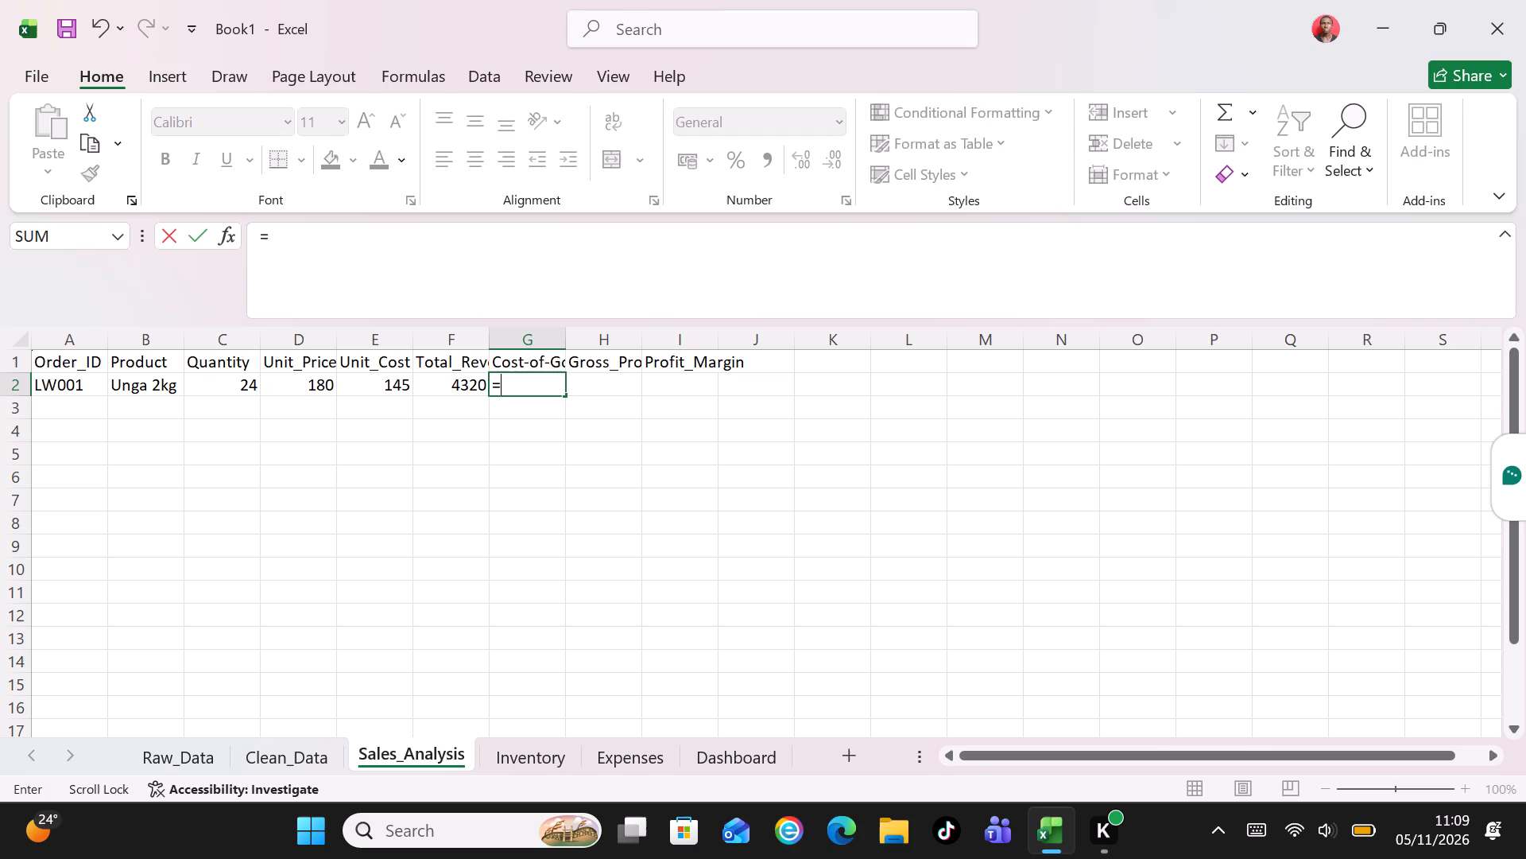
{"action": "type", "text": "C2"}
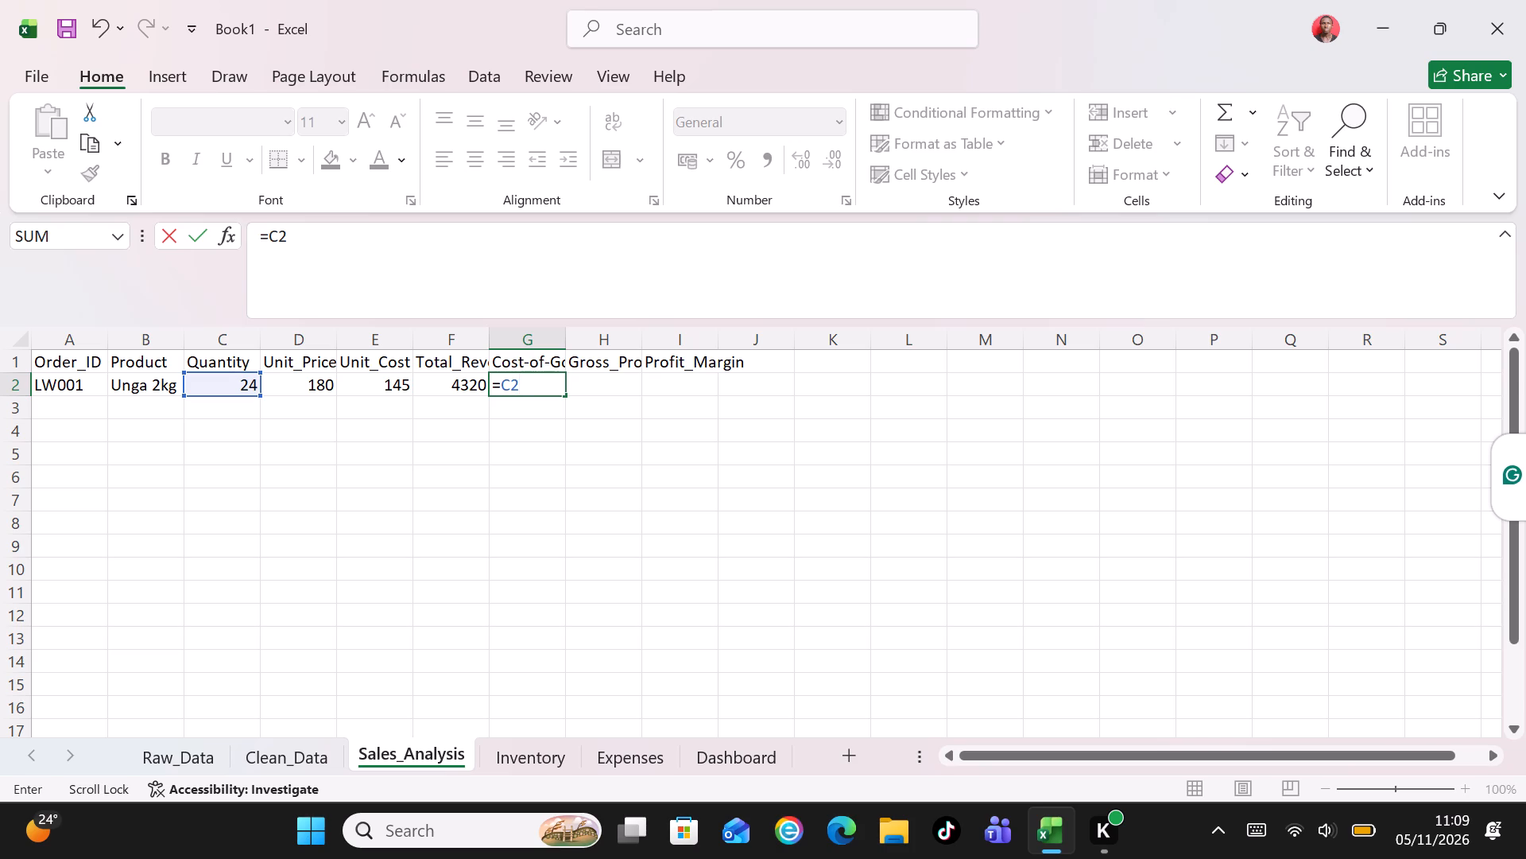
{"action": "key", "text": "shift+asterisk"}
{"action": "type", "text": "E2"}
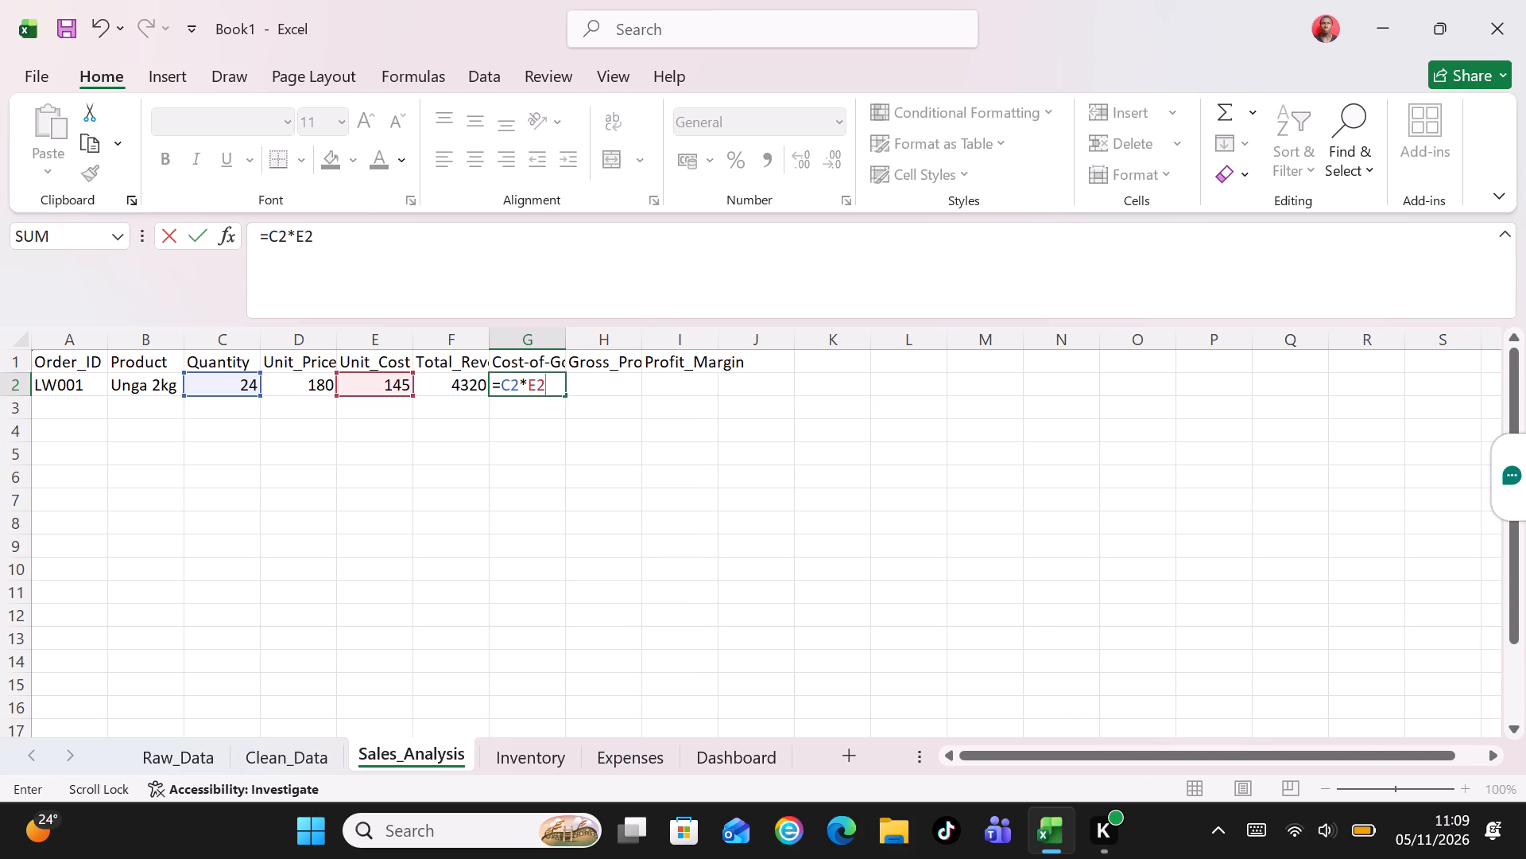
{"action": "key", "text": "Tab"}
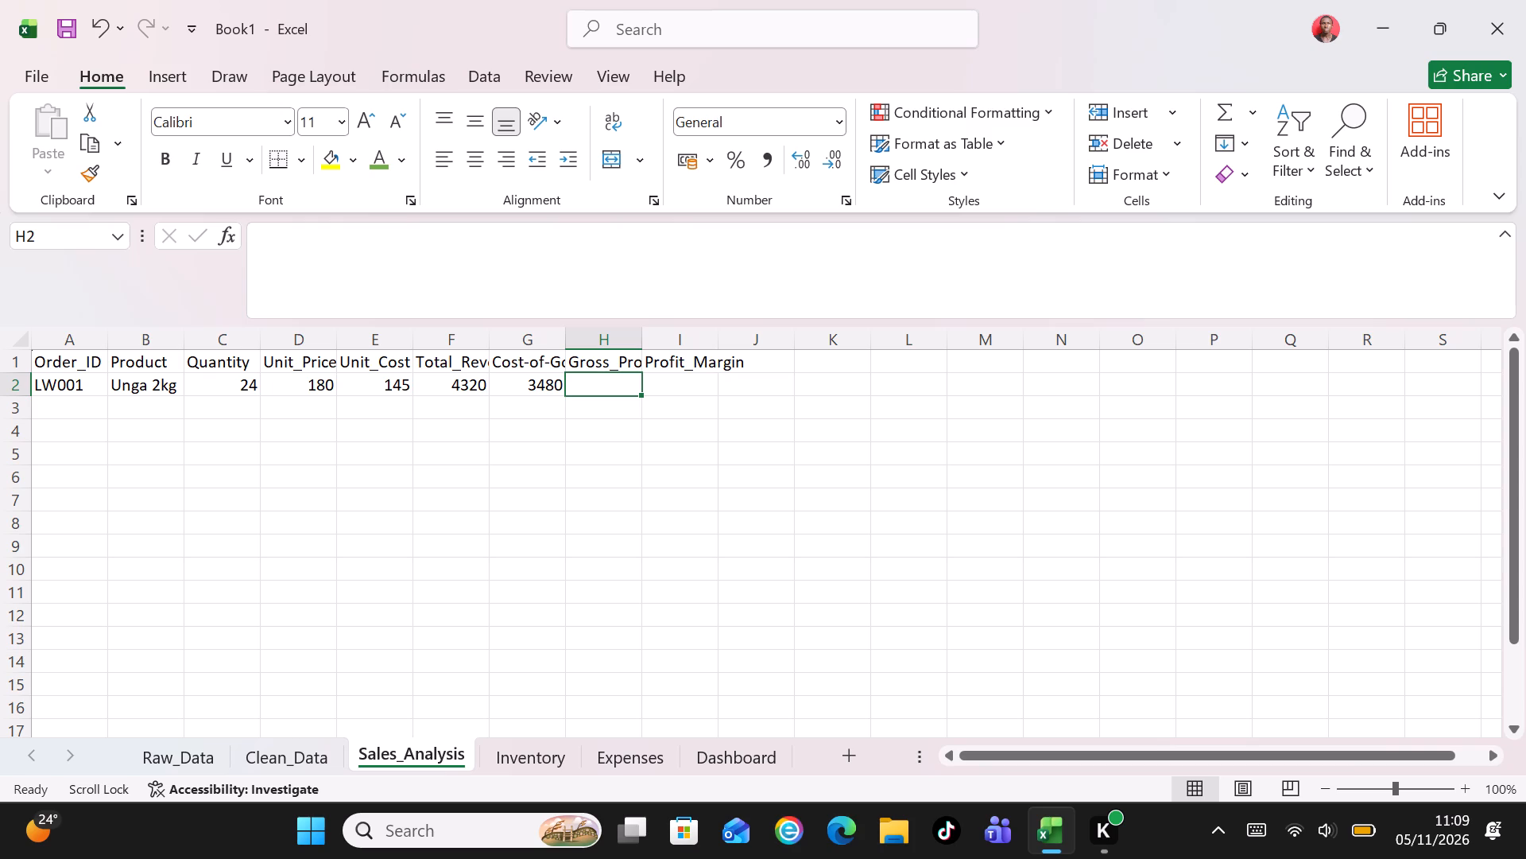
Enter the formula =F2-G2 in H2 to calculate the first order's gross profit.
{"action": "key", "text": "equal"}
{"action": "type", "text": "F2"}
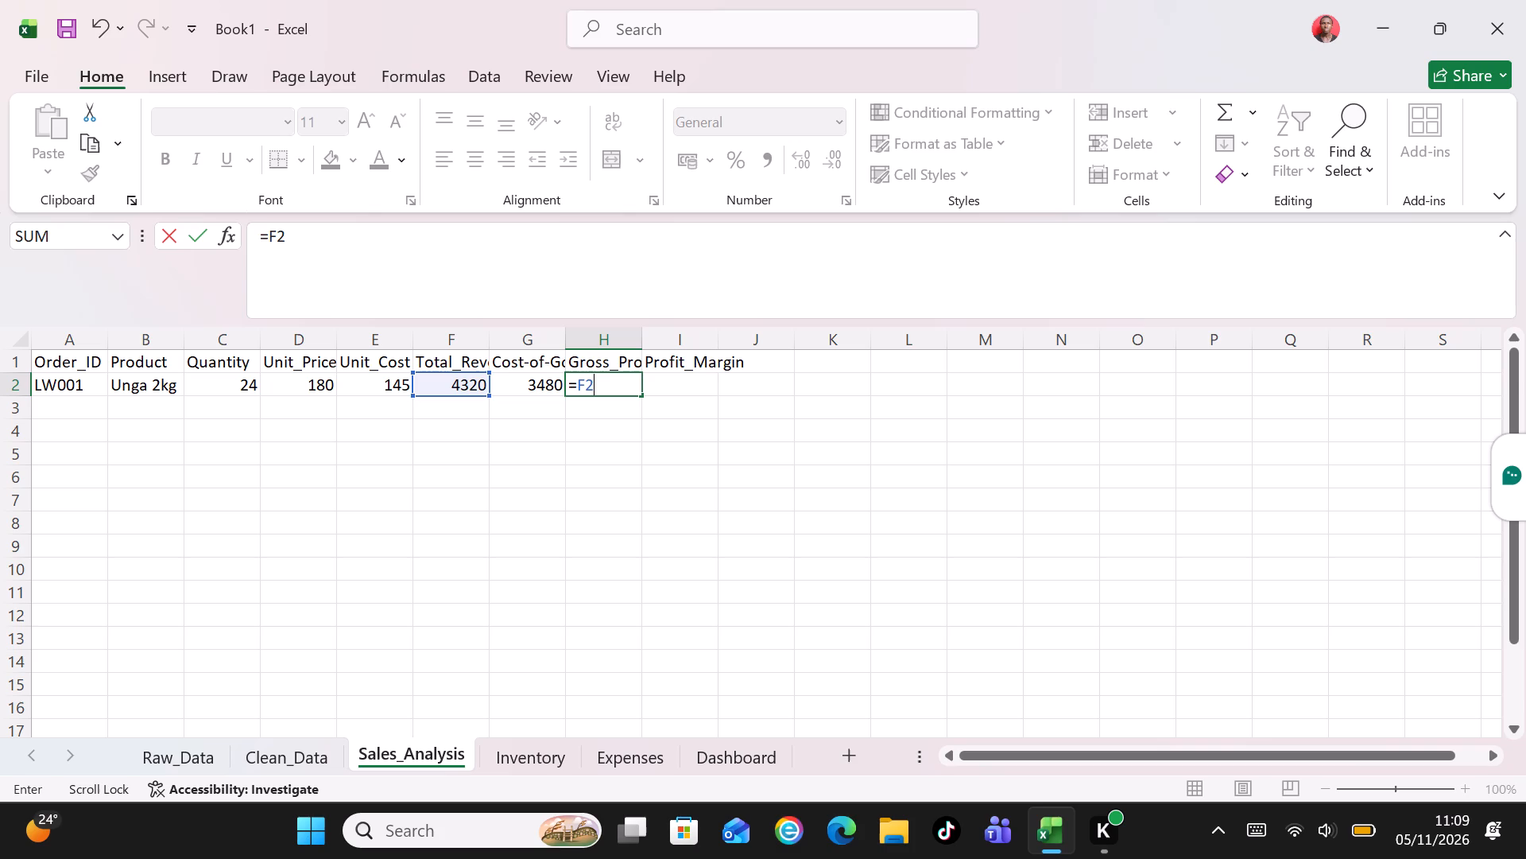
{"action": "key", "text": "minus"}
{"action": "type", "text": "G2"}
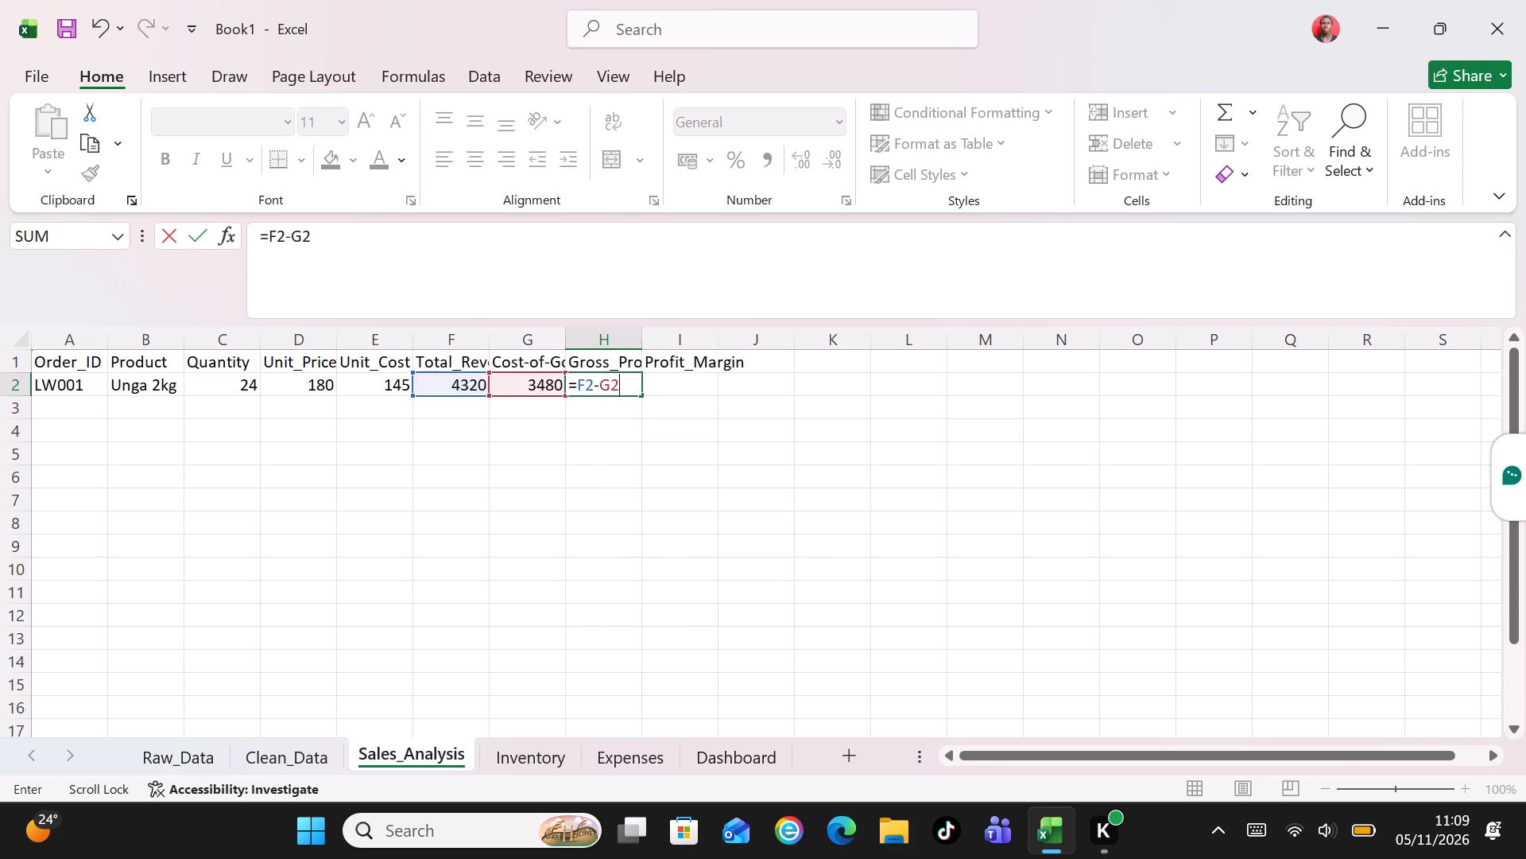
{"action": "key", "text": "Tab"}
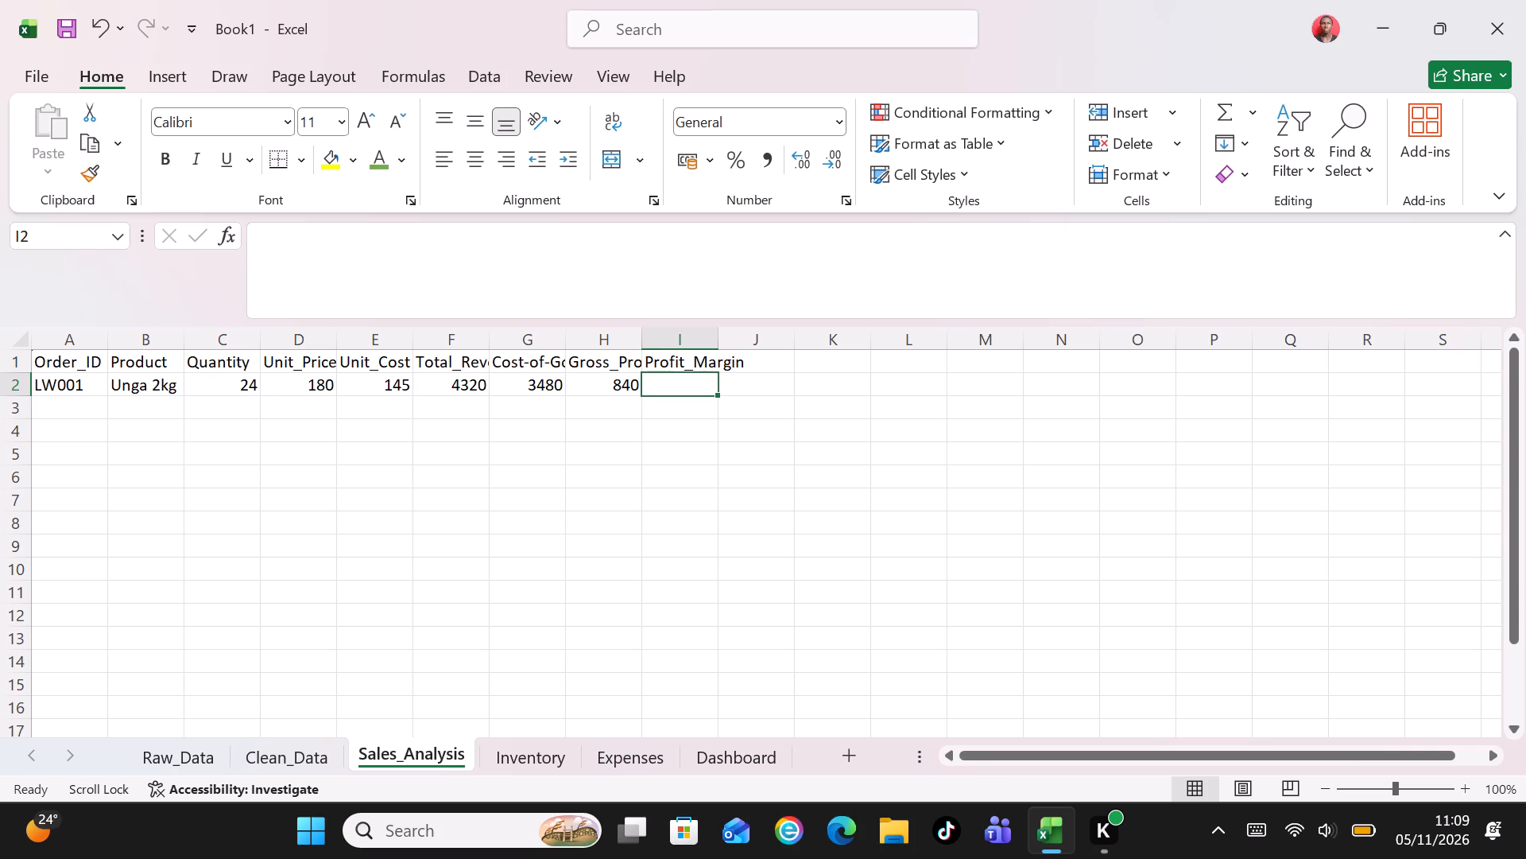
Enter the formula =IFERROR(H2/F2,0) in I2 to calculate the first order's Profit_Margin.
{"action": "key", "text": "equal"}
{"action": "type", "text": "IFERR"}
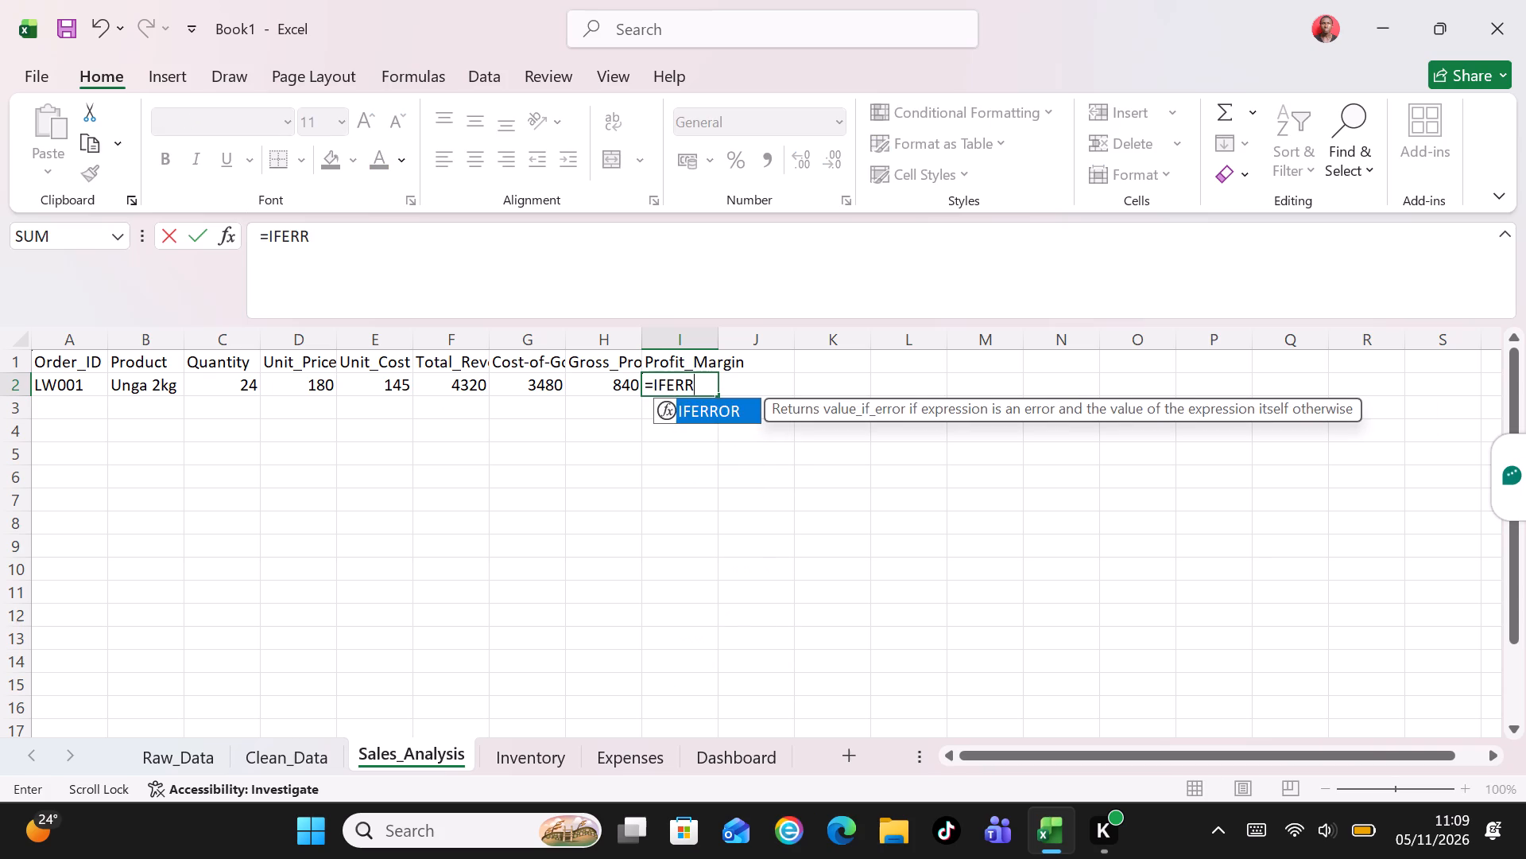
{"action": "type", "text": "OR"}
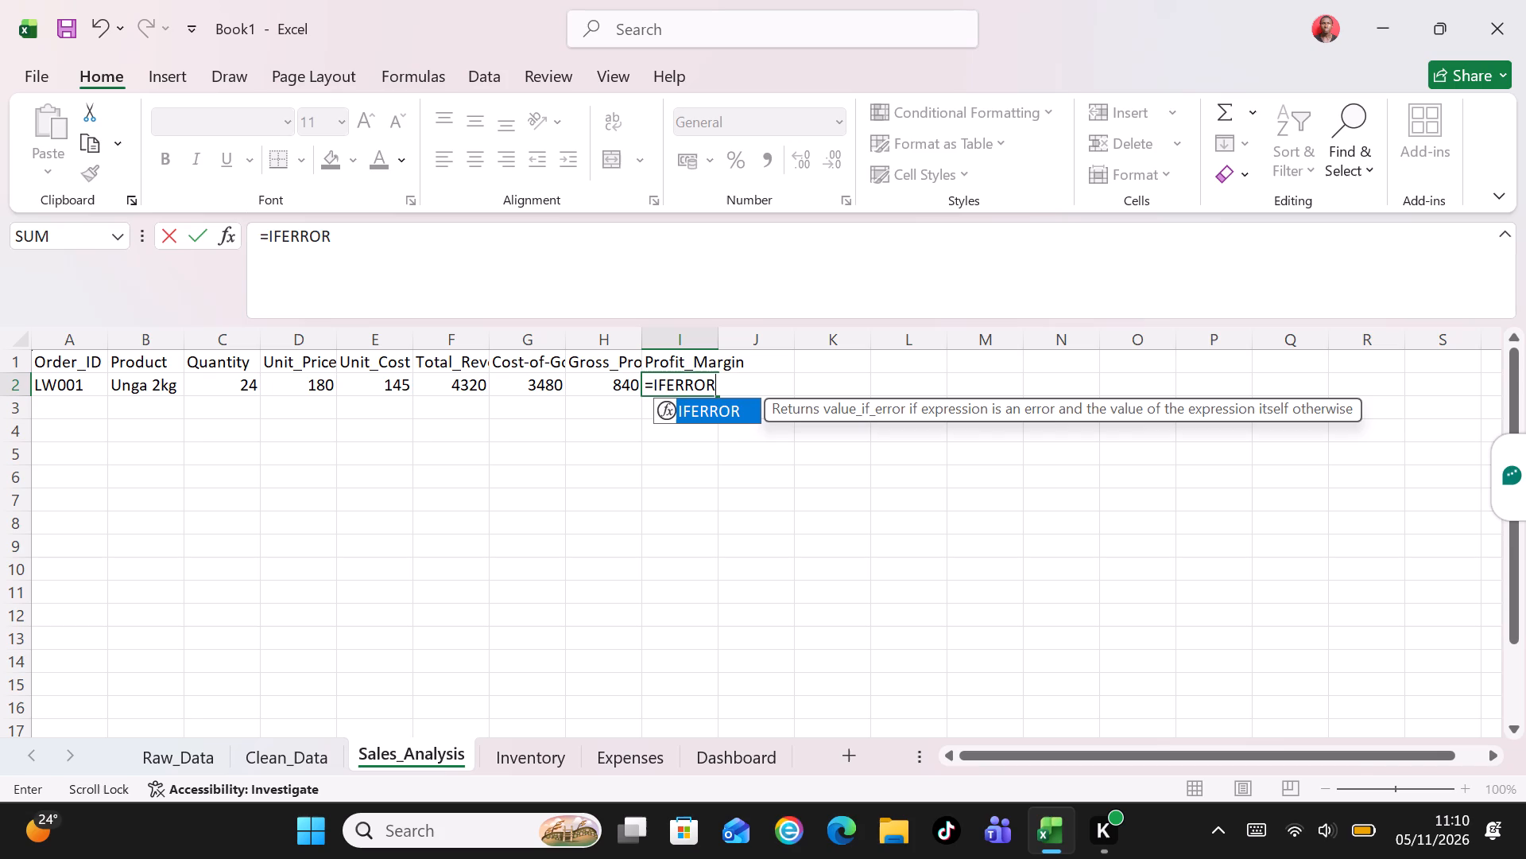
{"action": "key", "text": "shift+parenleft"}
{"action": "type", "text": "H2"}
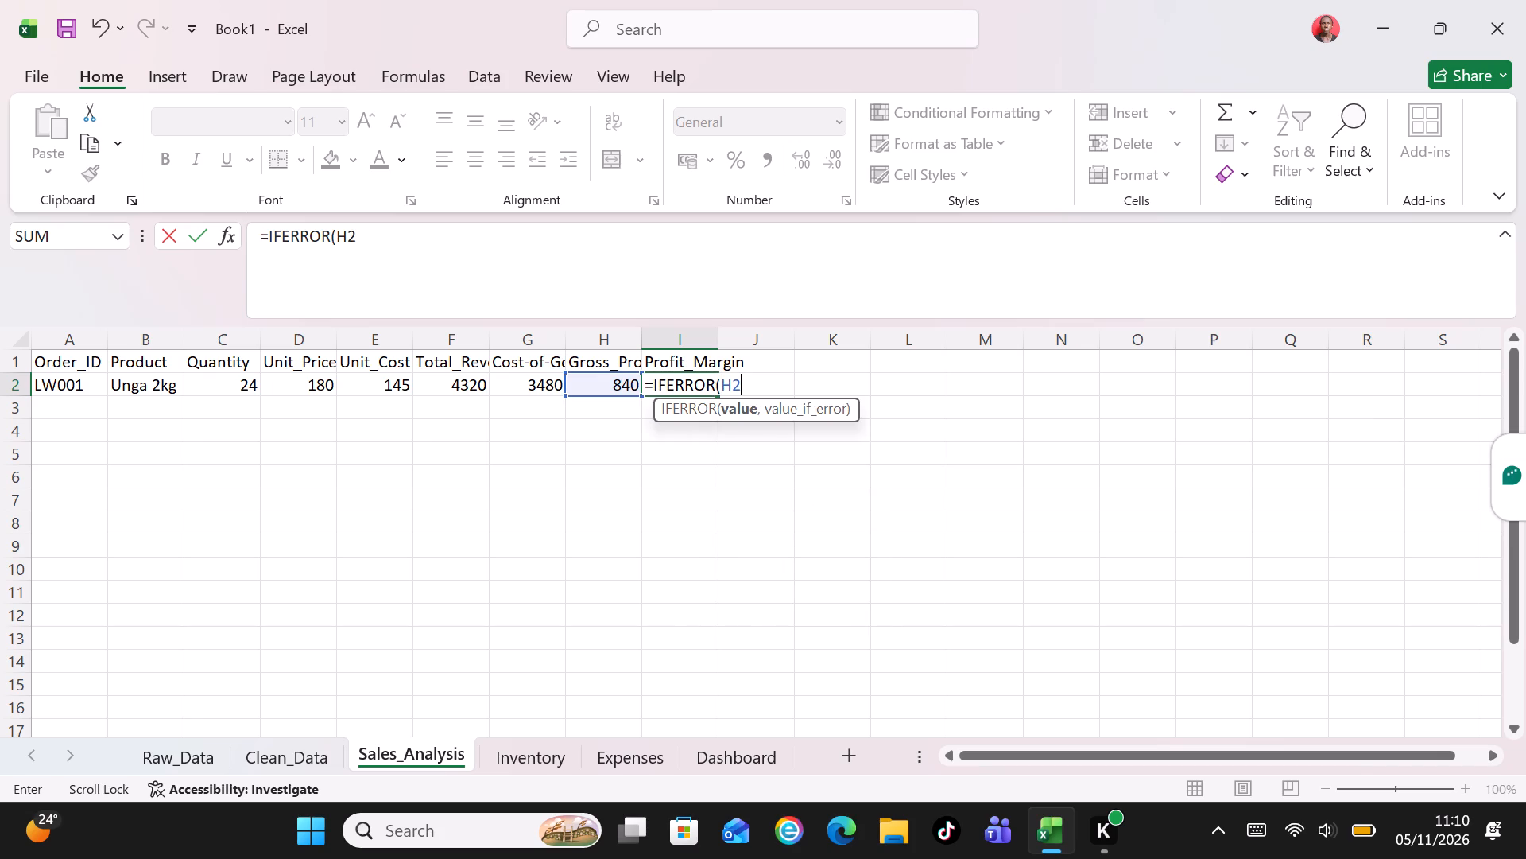
{"action": "key", "text": "slash"}
{"action": "type", "text": "F2"}
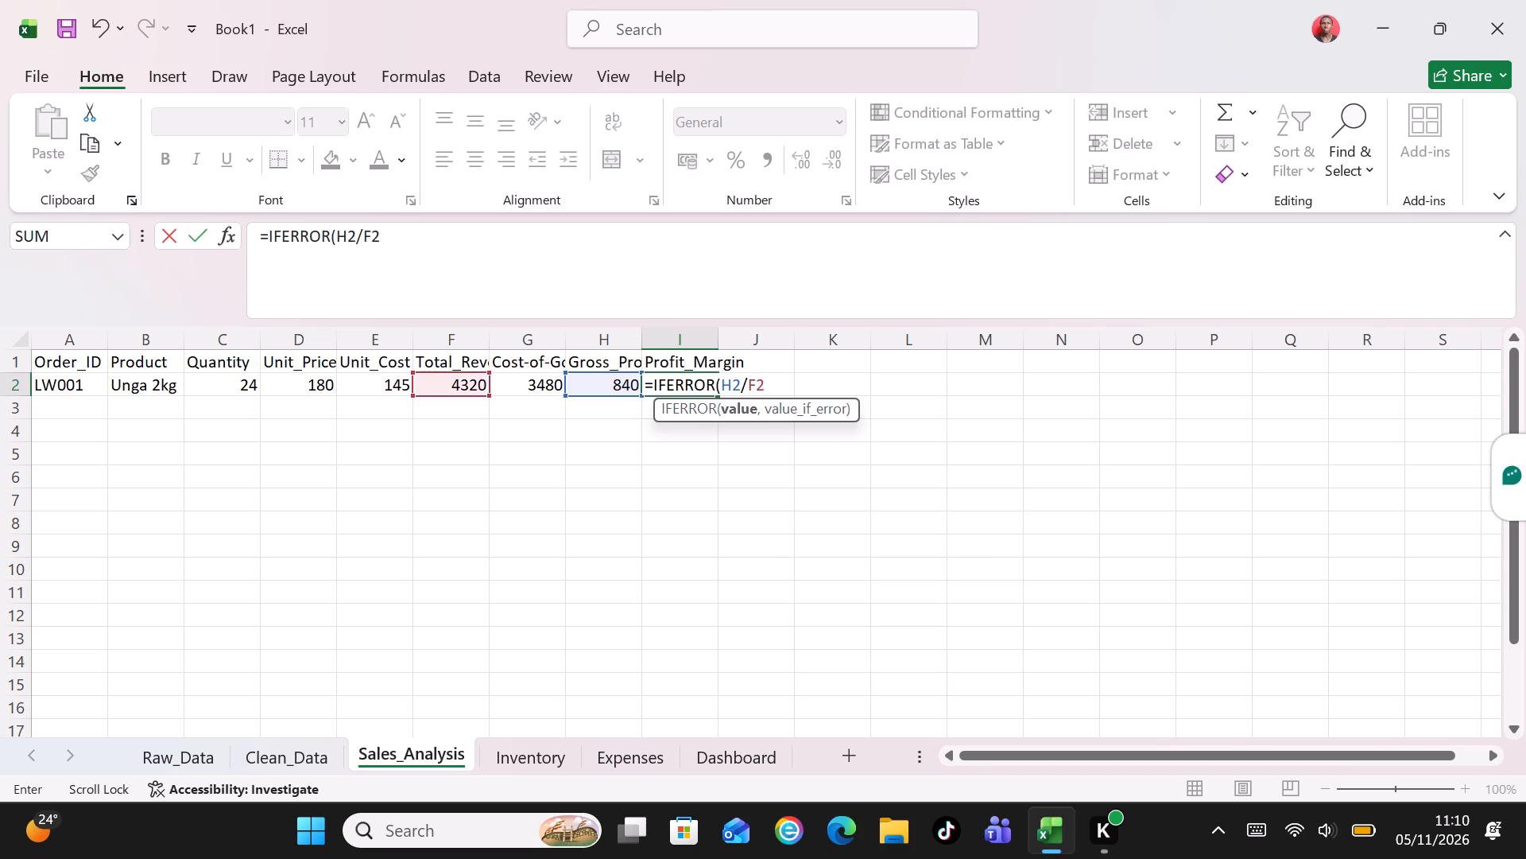
{"action": "type", "text": ",0"}
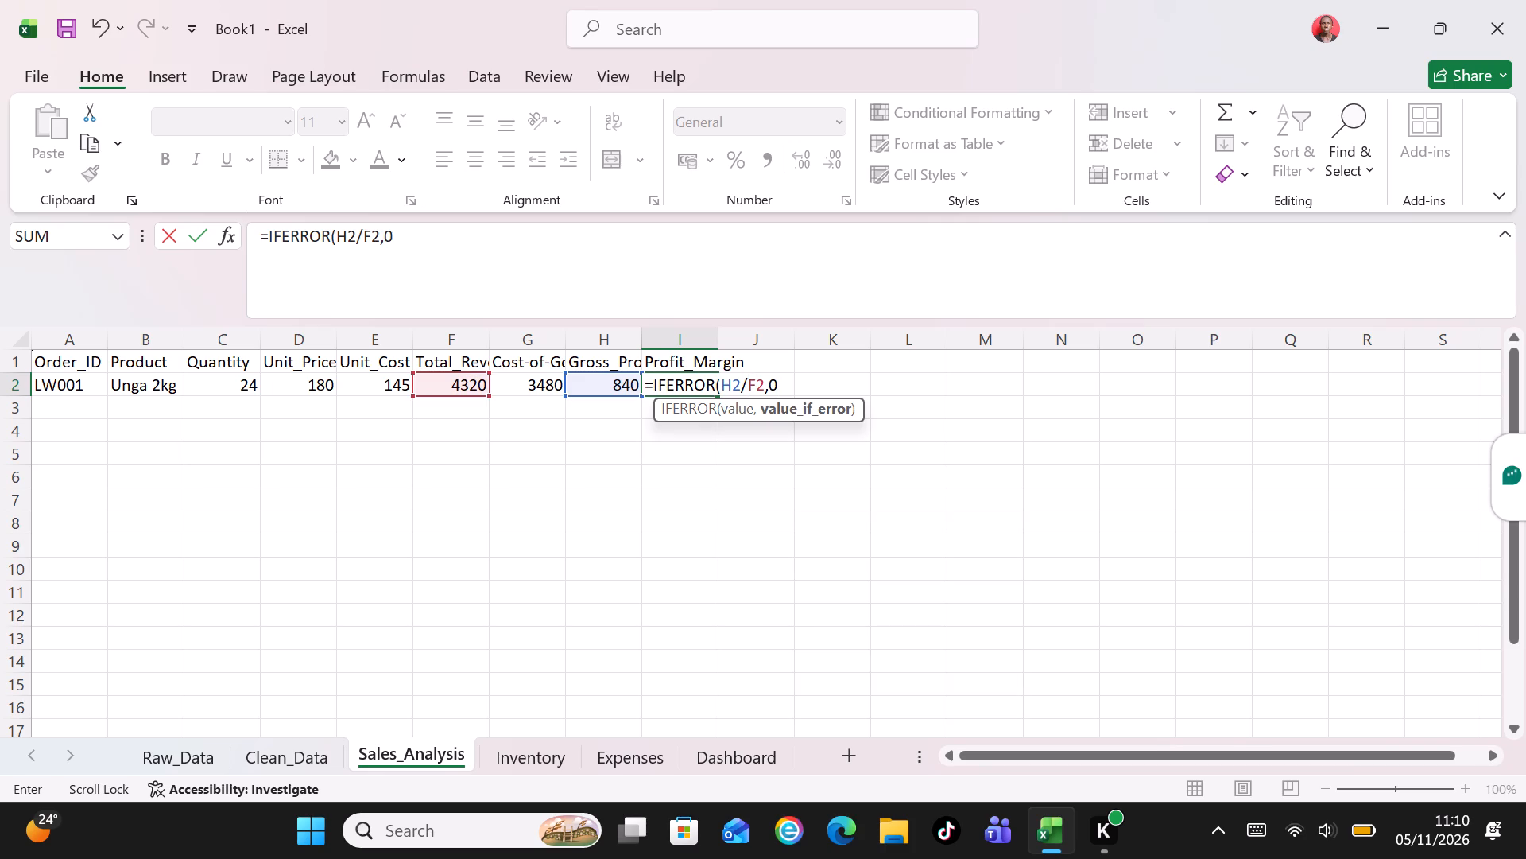
{"action": "key", "text": "shift+parenright"}
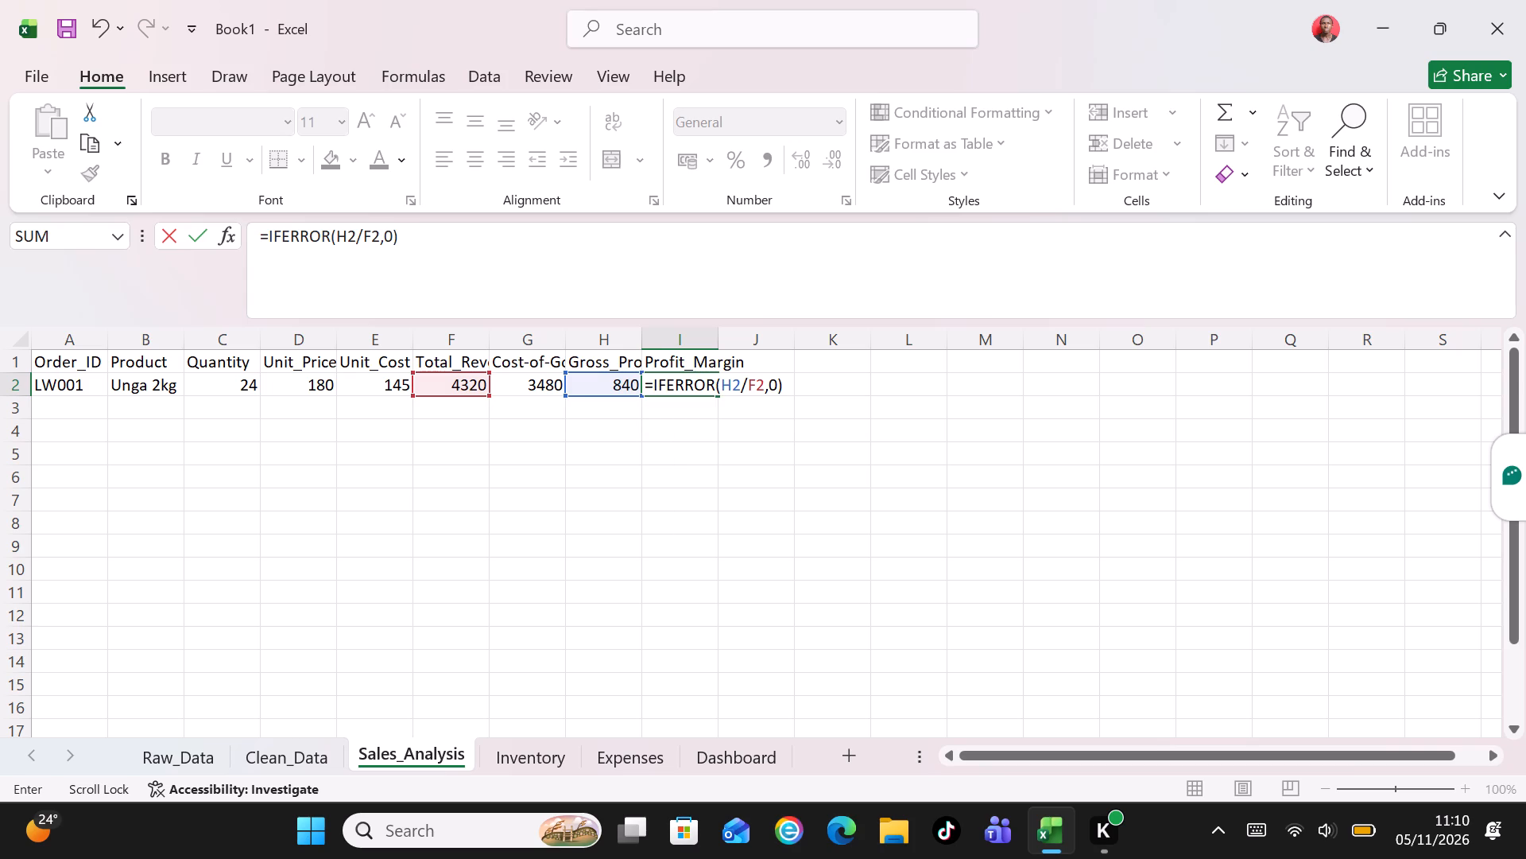
{"action": "key", "text": "Return"}
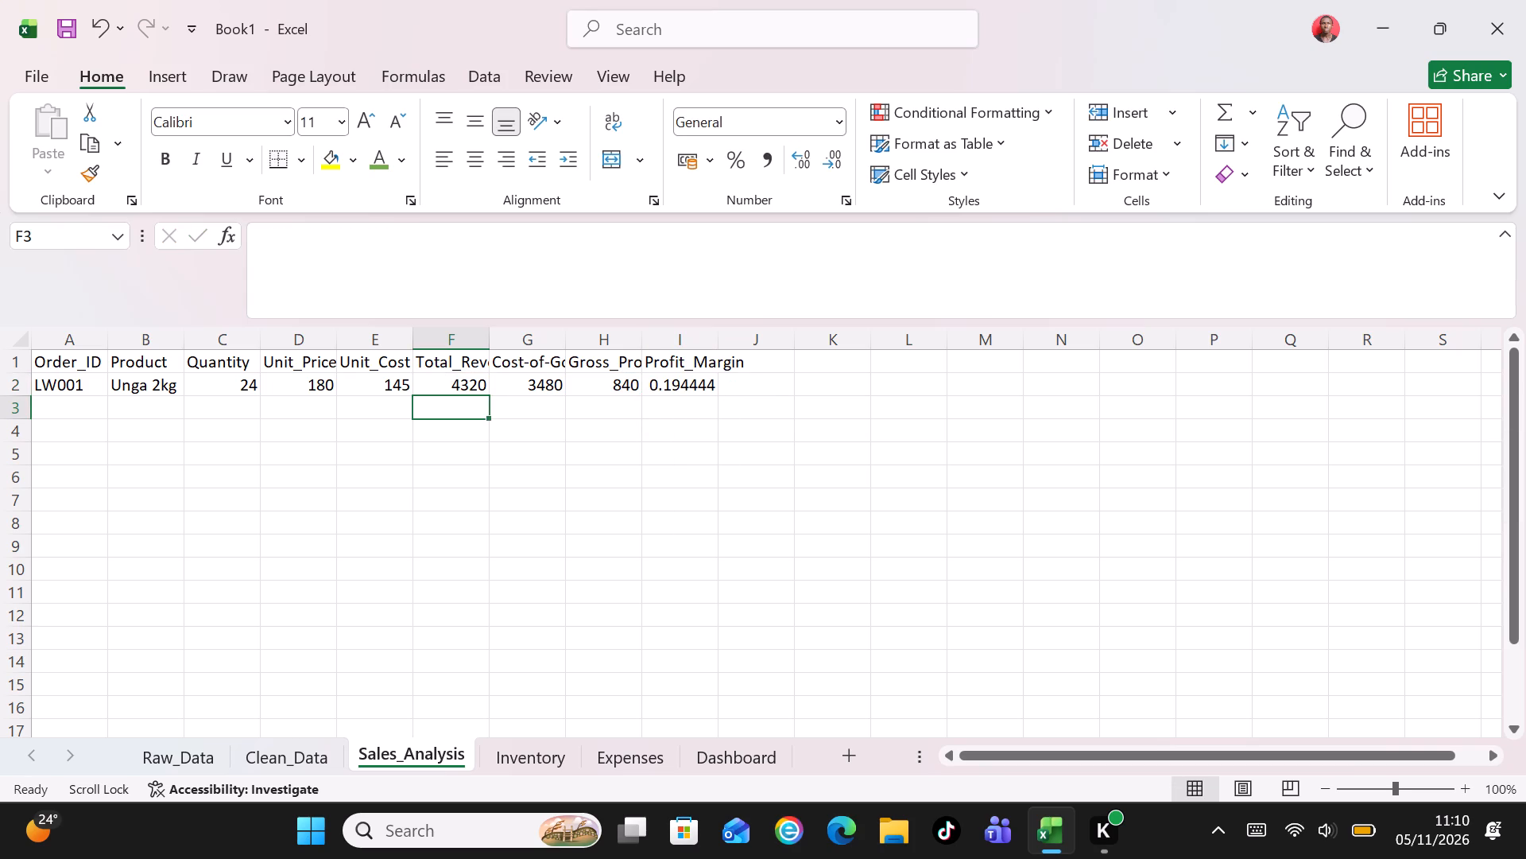
Copy the Order_ID link formula from A2 into A3:A26 of the Sales_Analysis sheet.
{"action": "left_click", "coordinate": [249, 384]}
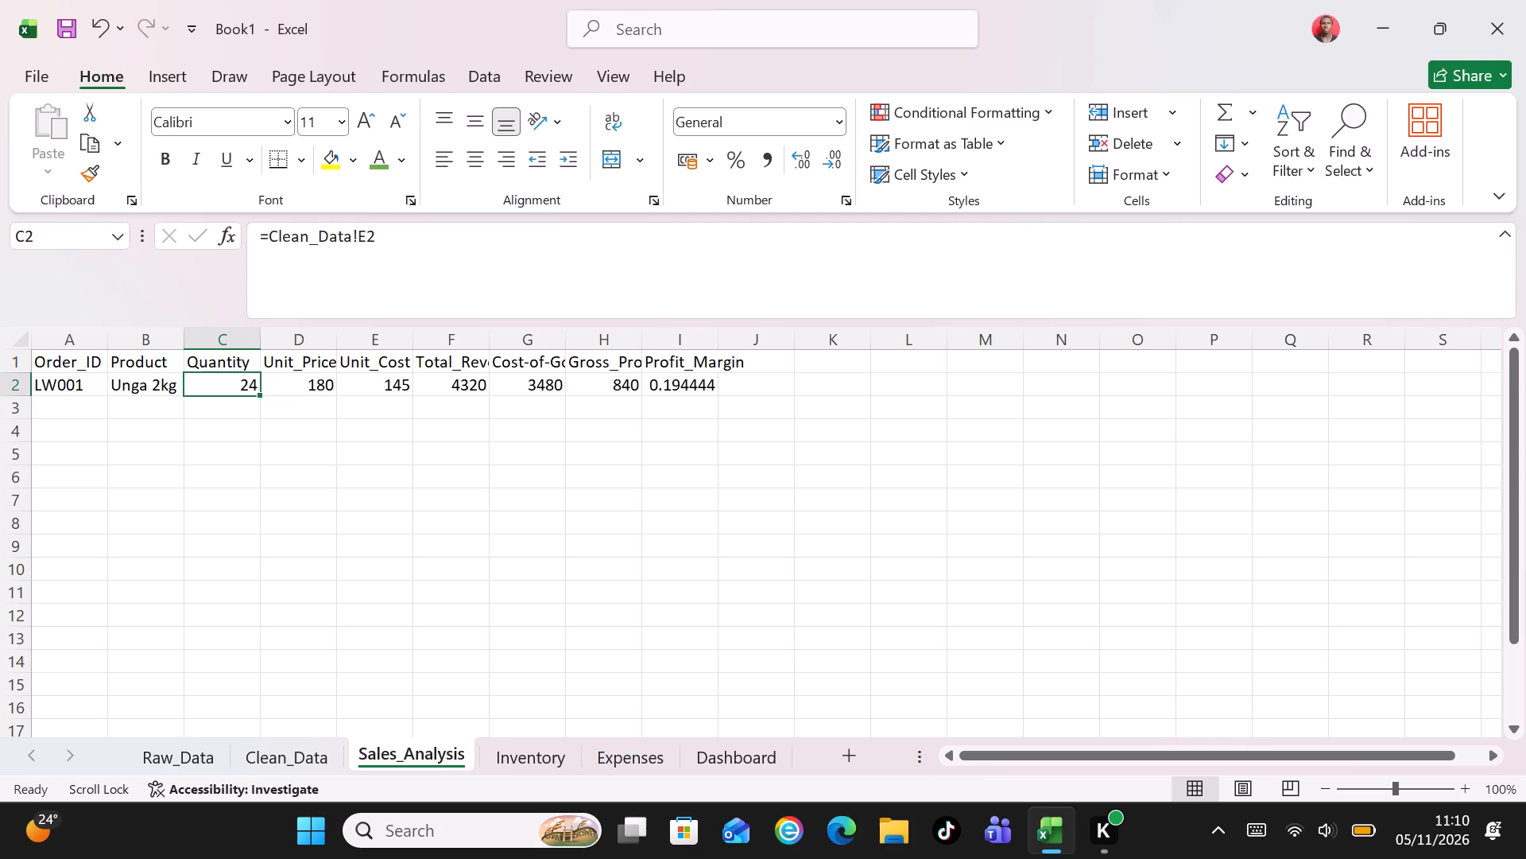
{"action": "left_click", "coordinate": [77, 383]}
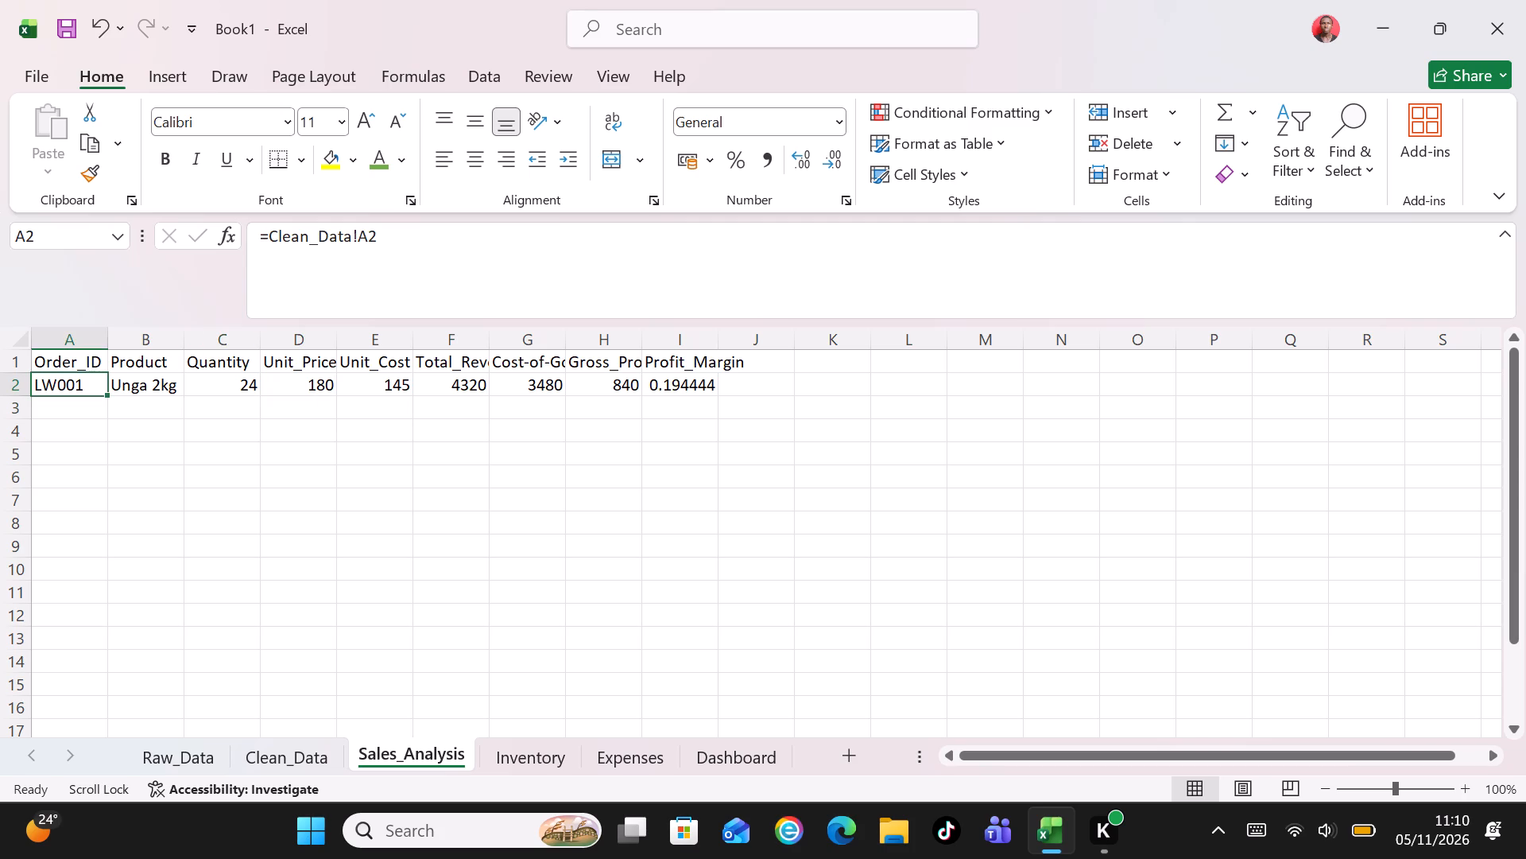
{"action": "key", "text": "ctrl+c"}
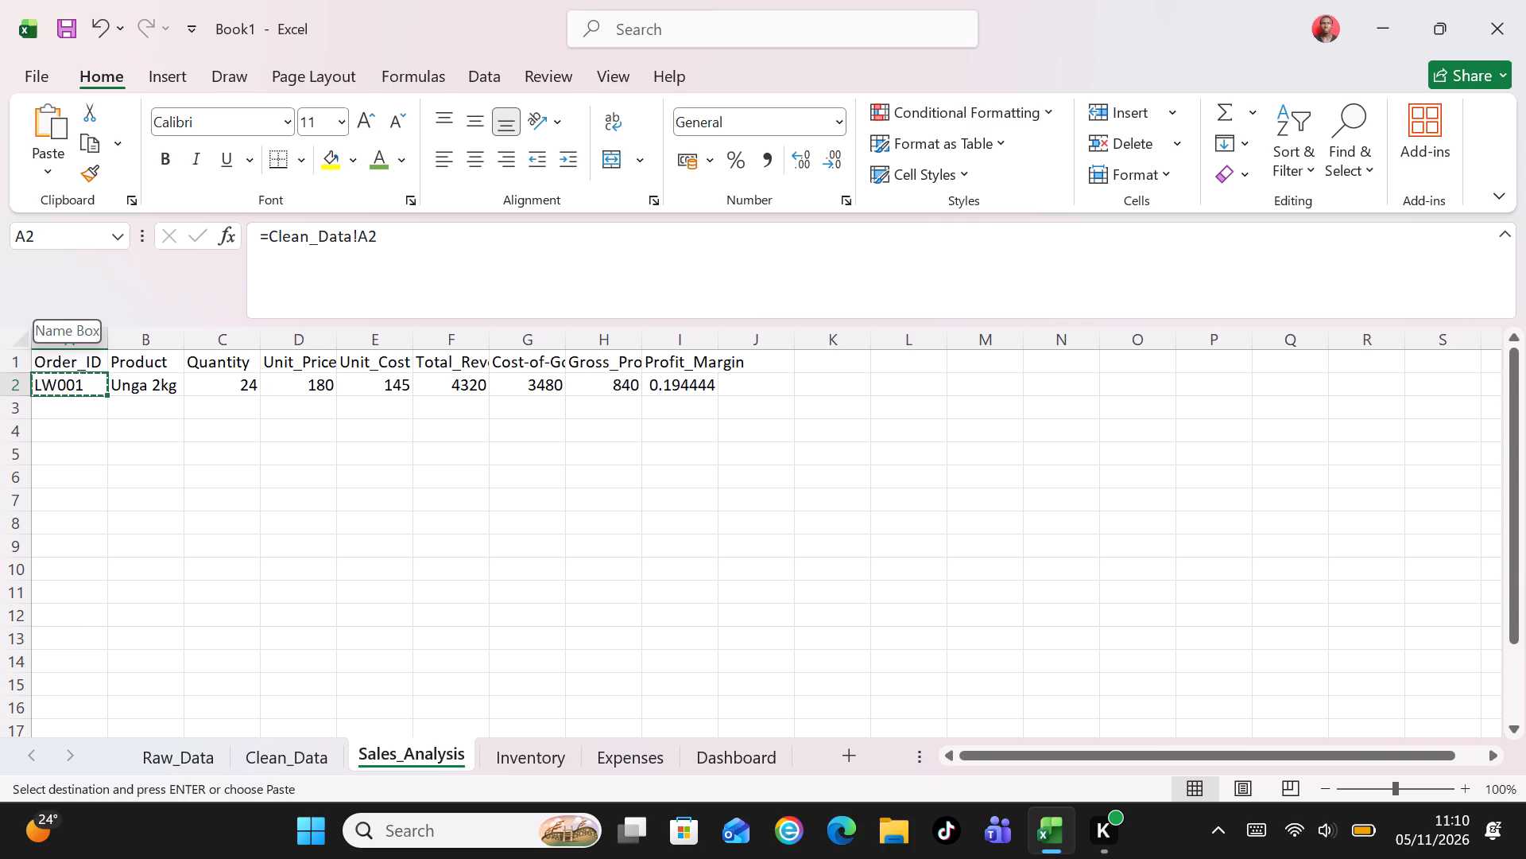
{"action": "left_click", "coordinate": [47, 231]}
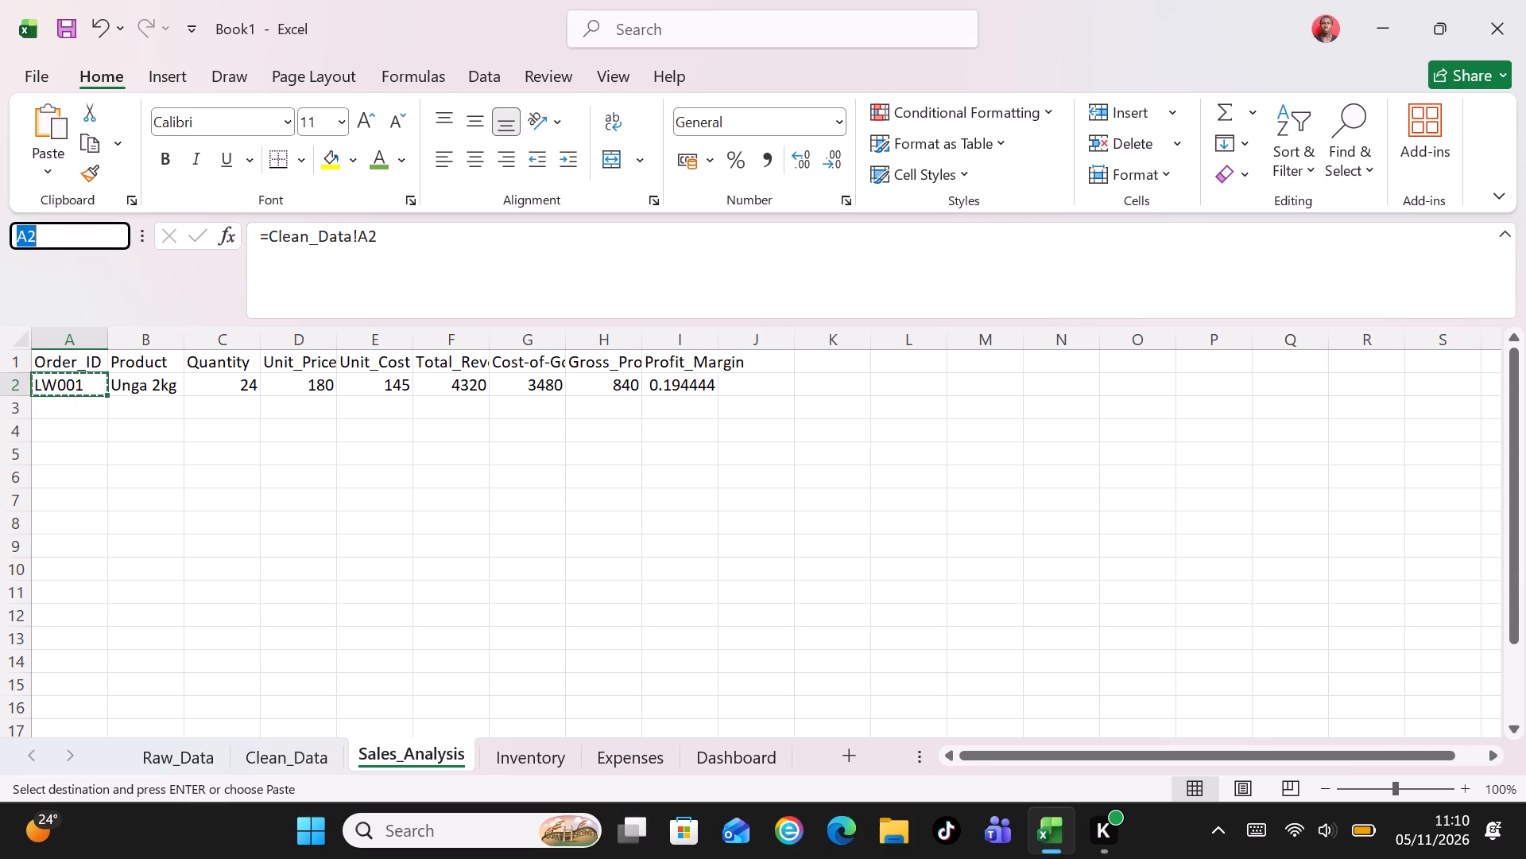
{"action": "key", "text": "BackSpace"}
{"action": "key", "text": "a"}
{"action": "key", "text": "3"}
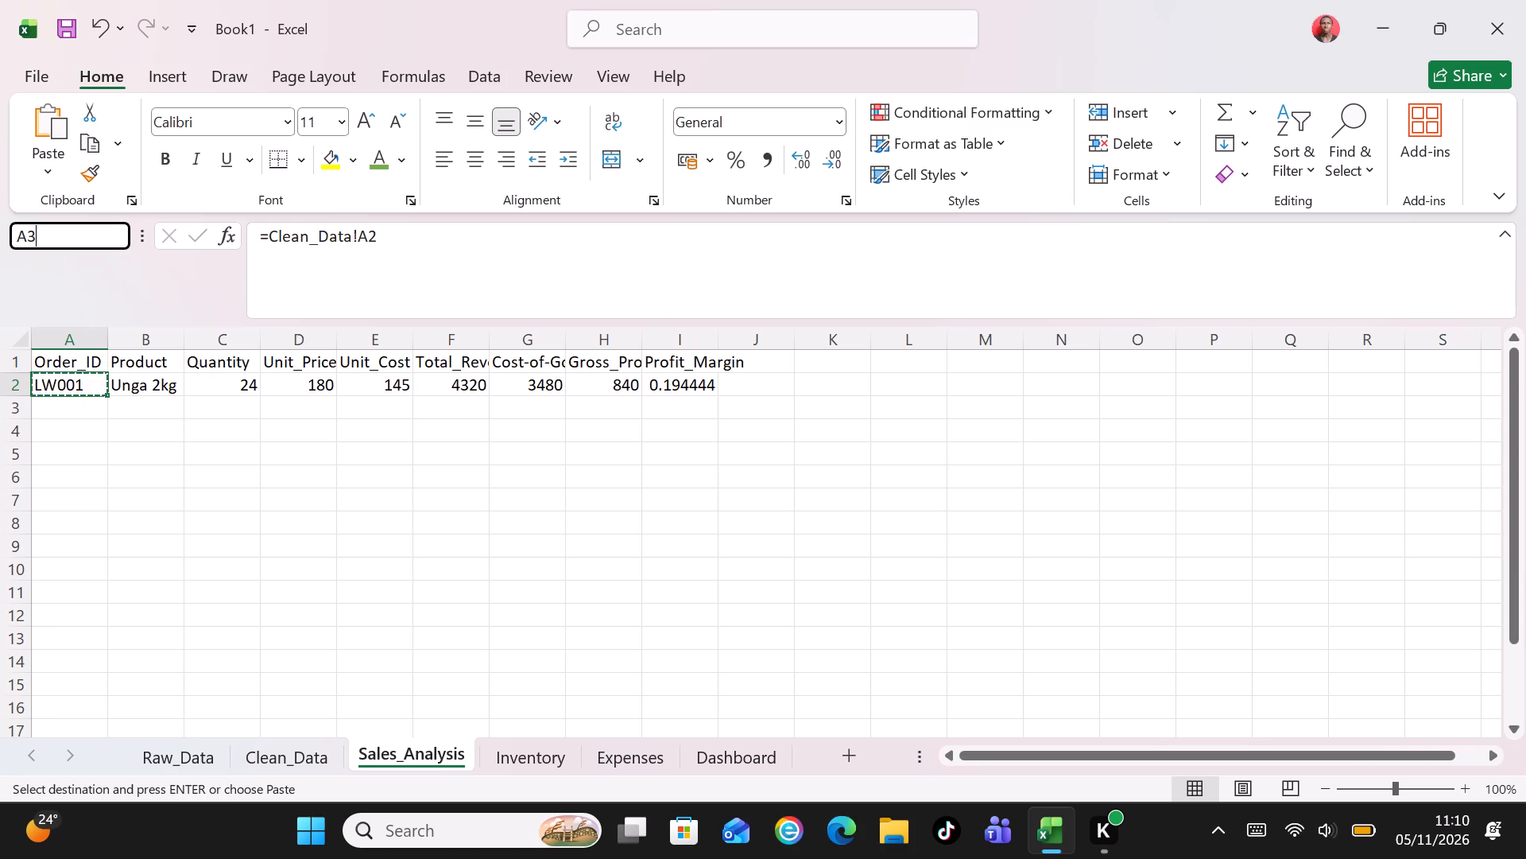
{"action": "key", "text": "shift+colon"}
{"action": "key", "text": "a"}
{"action": "type", "text": "26"}
{"action": "key", "text": "Return"}
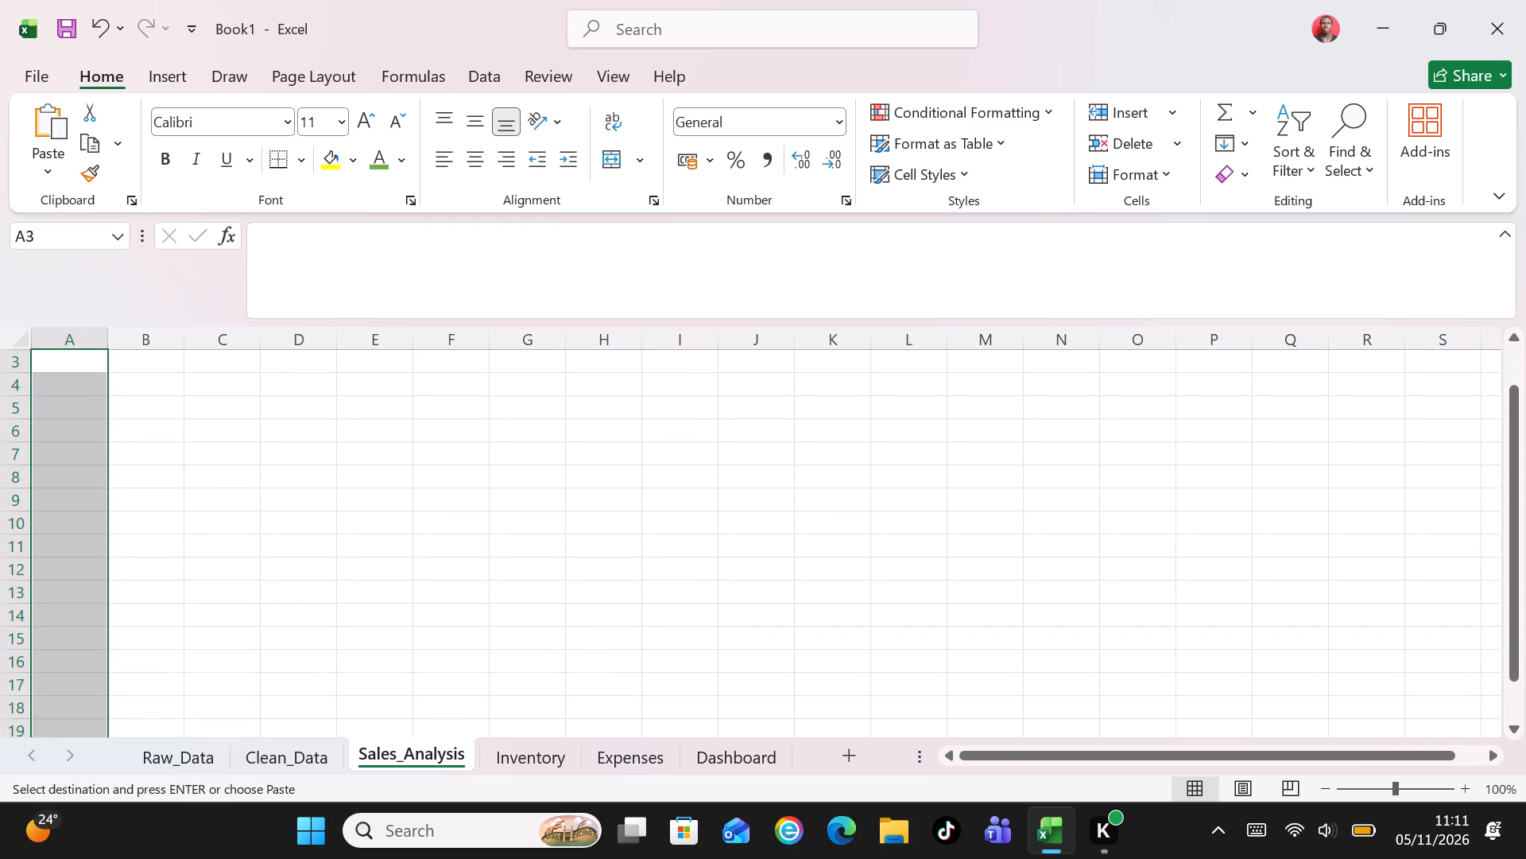
{"action": "key", "text": "ctrl+v"}
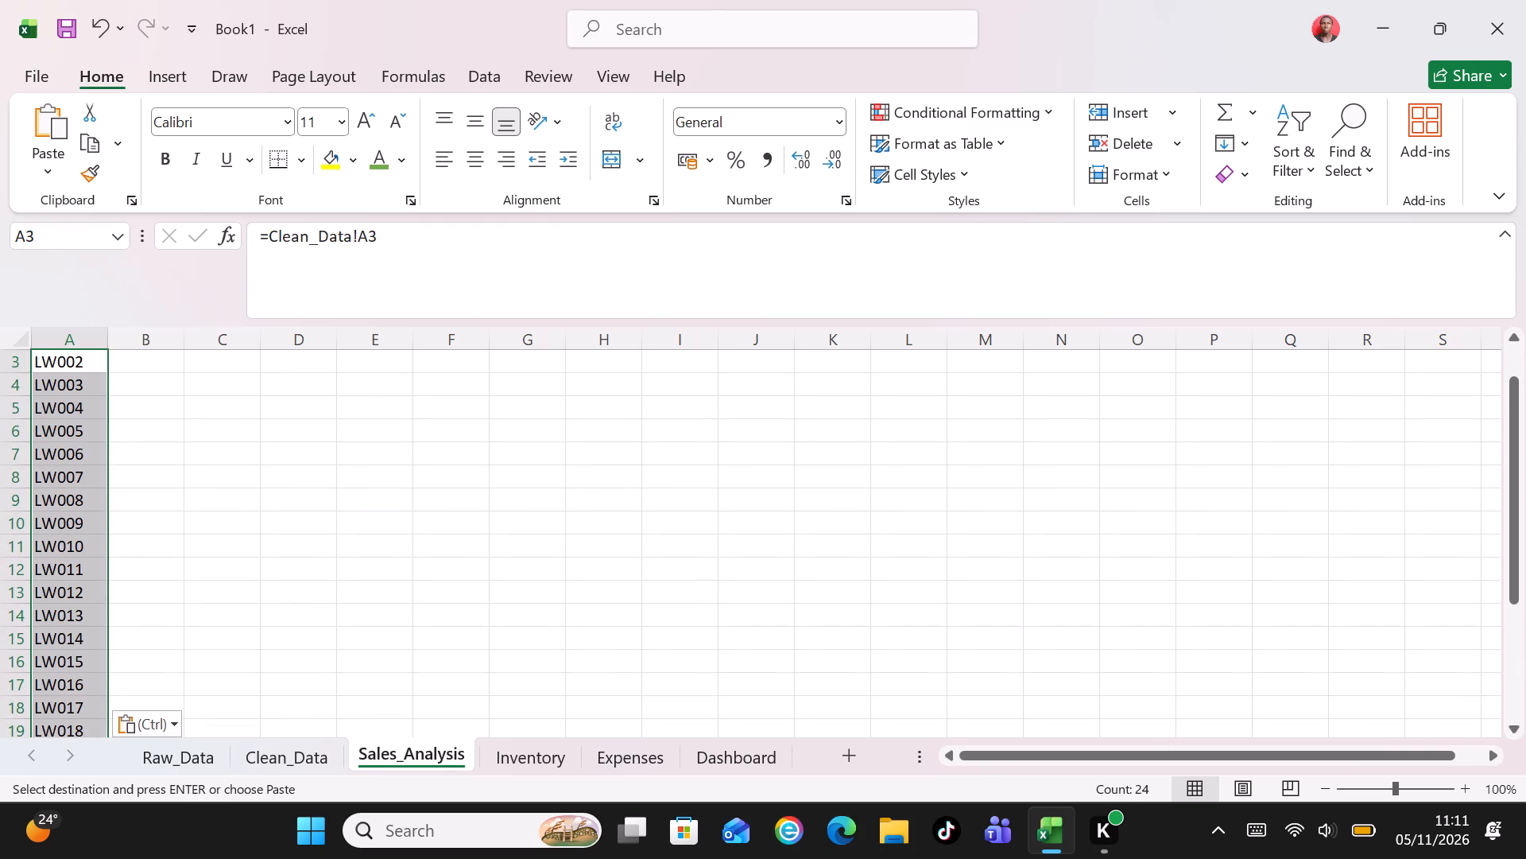
Copy the Product link formula from B2 into B3:B26.
{"action": "key", "text": "Page_Up"}
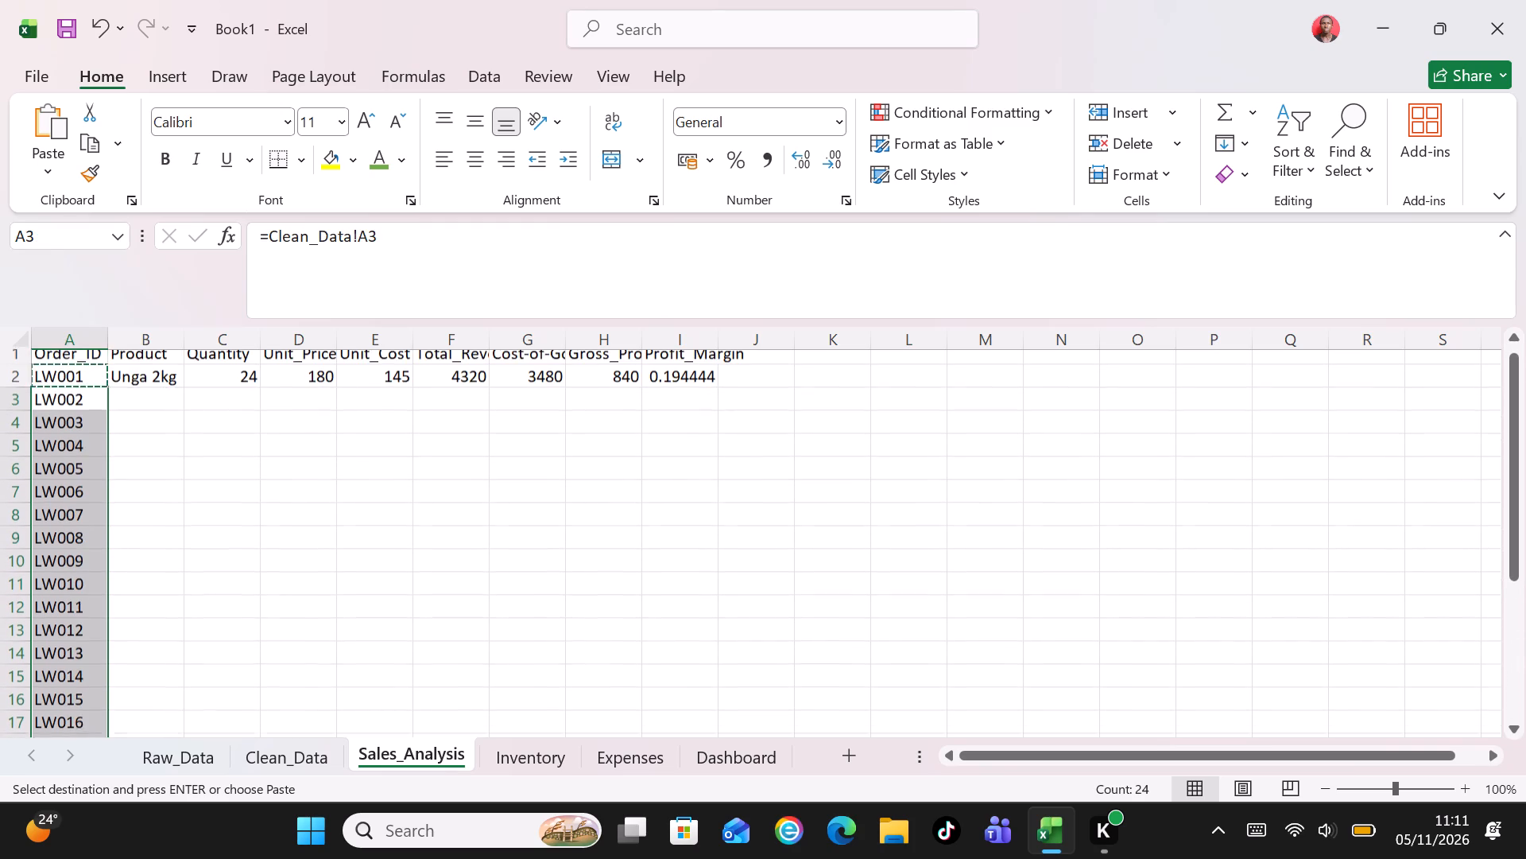
{"action": "left_click", "coordinate": [164, 384]}
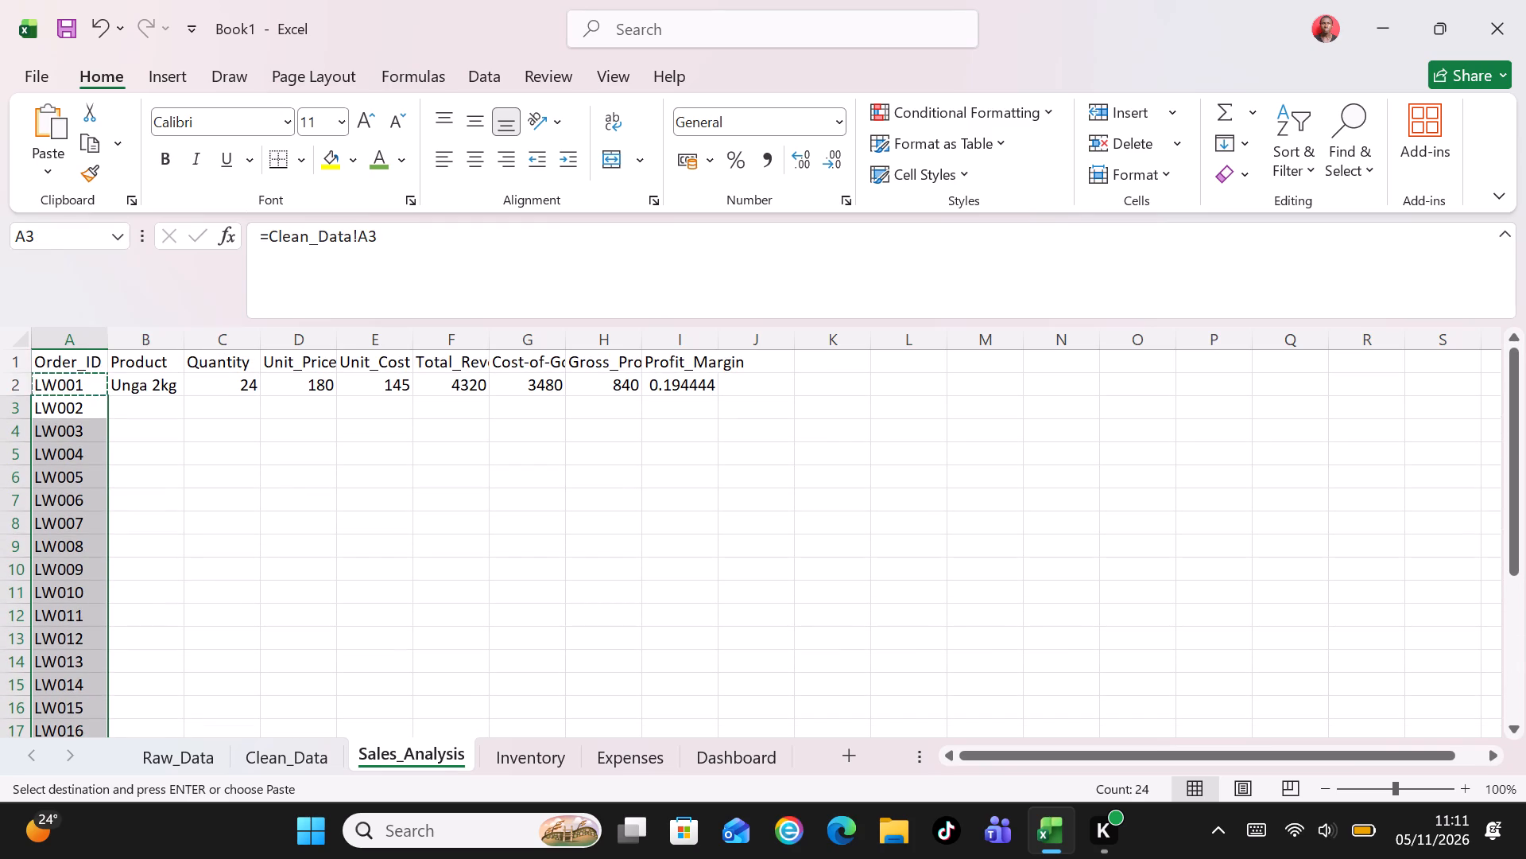
{"action": "key", "text": "ctrl+c"}
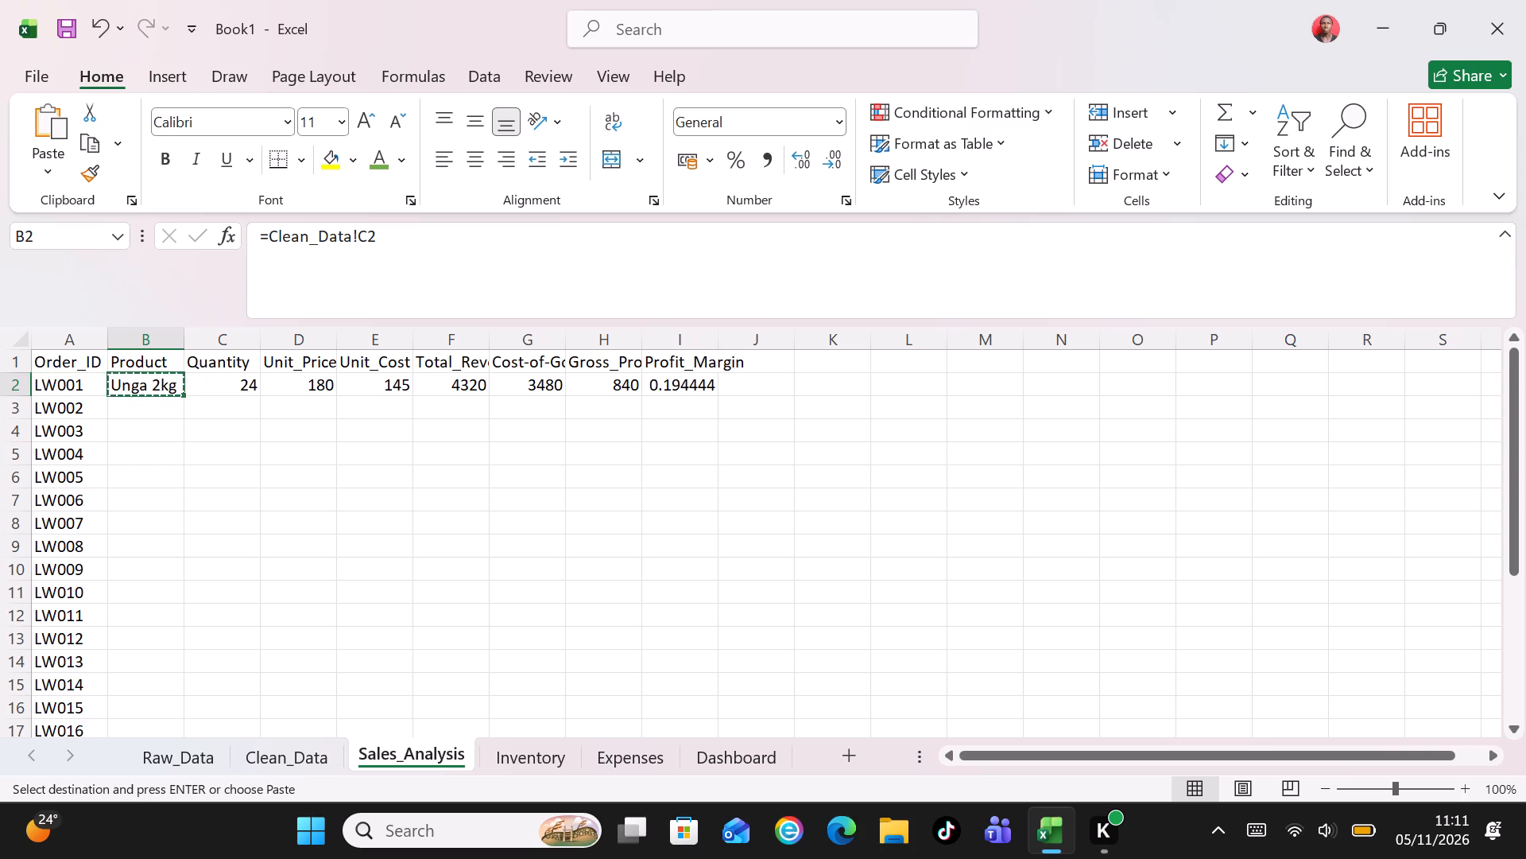
{"action": "left_click", "coordinate": [46, 236]}
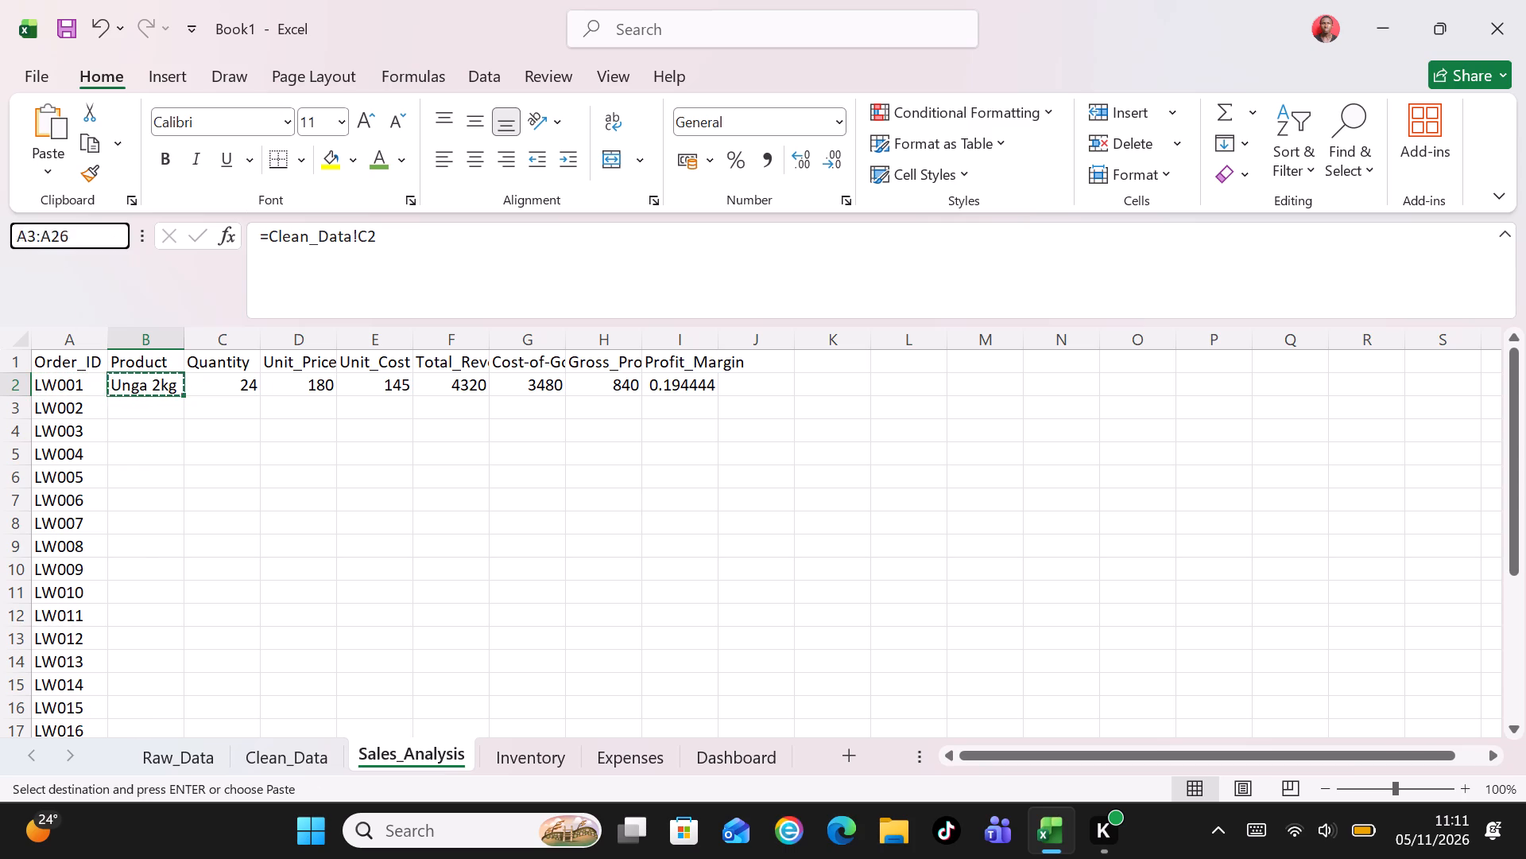
{"action": "key", "text": "BackSpace"}
{"action": "type", "text": "B3"}
{"action": "type", "text": ":B26"}
{"action": "key", "text": "Return"}
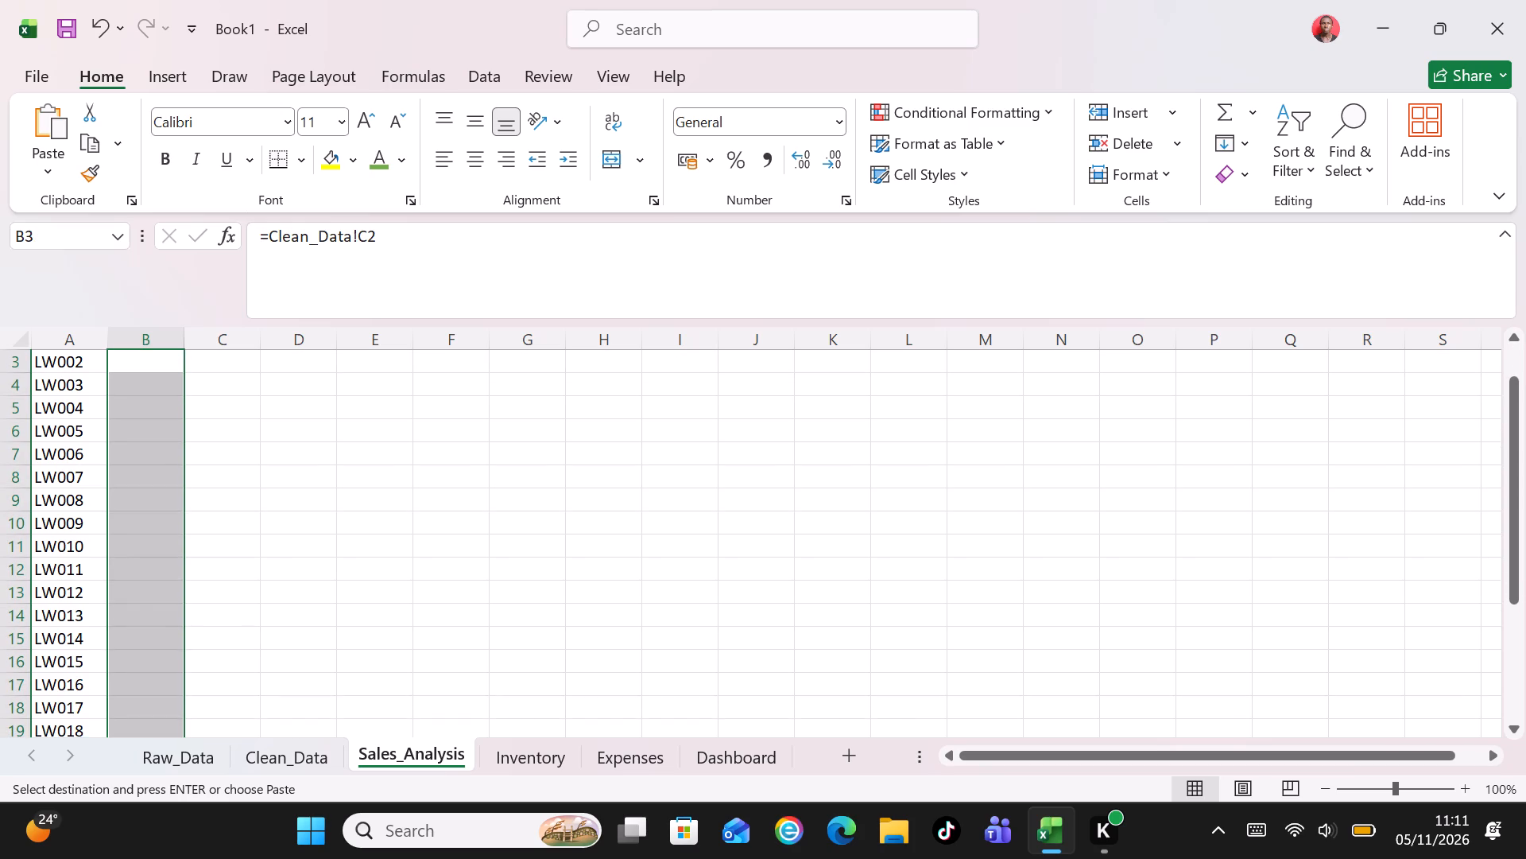
{"action": "key", "text": "ctrl+v"}
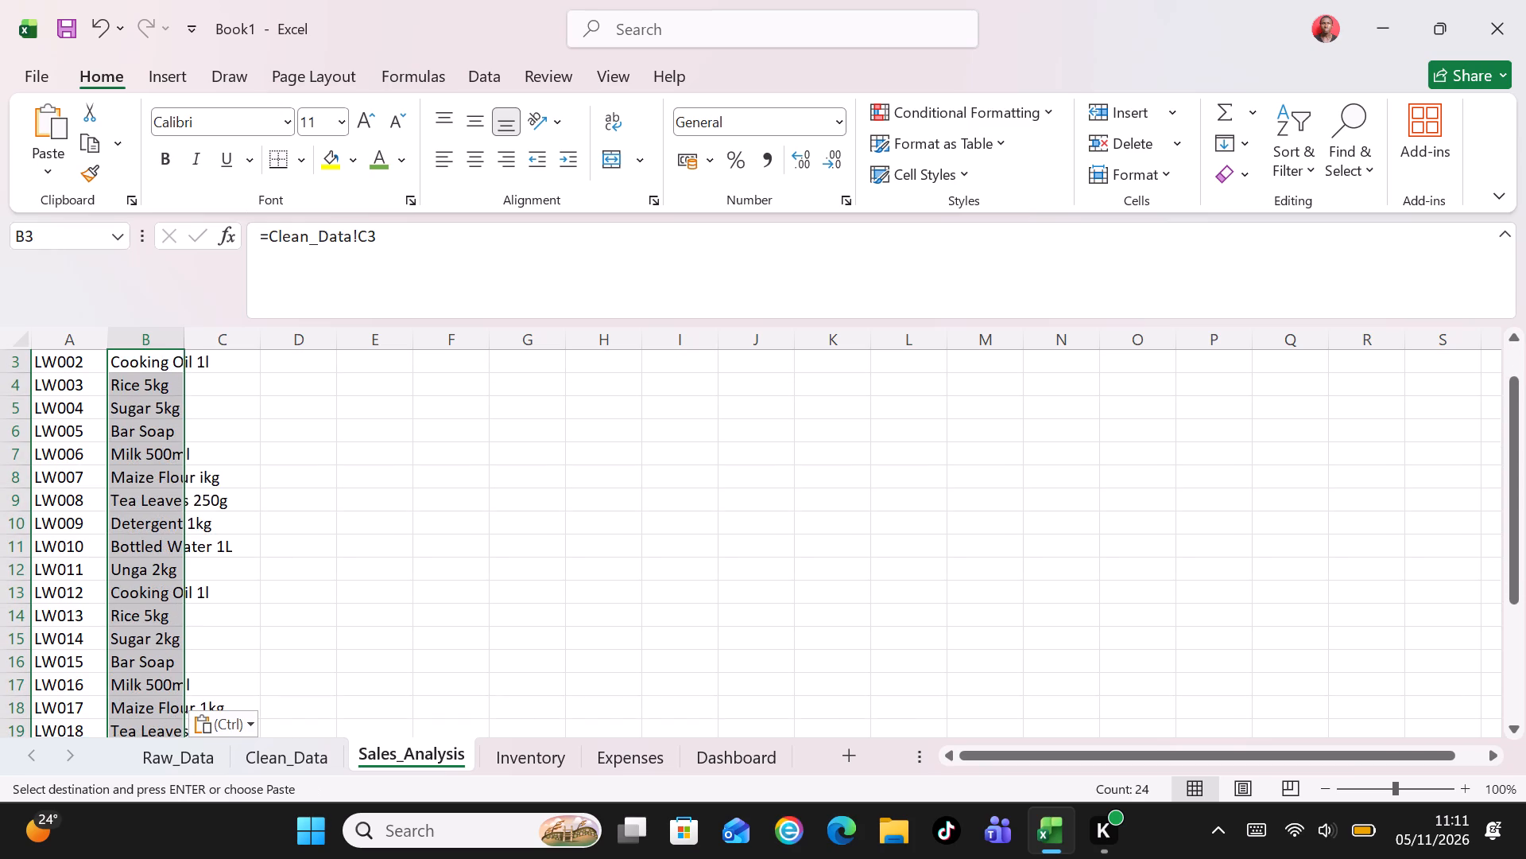
Copy the Quantity link formula from C2 into C3:C26.
{"action": "key", "text": "Page_Up"}
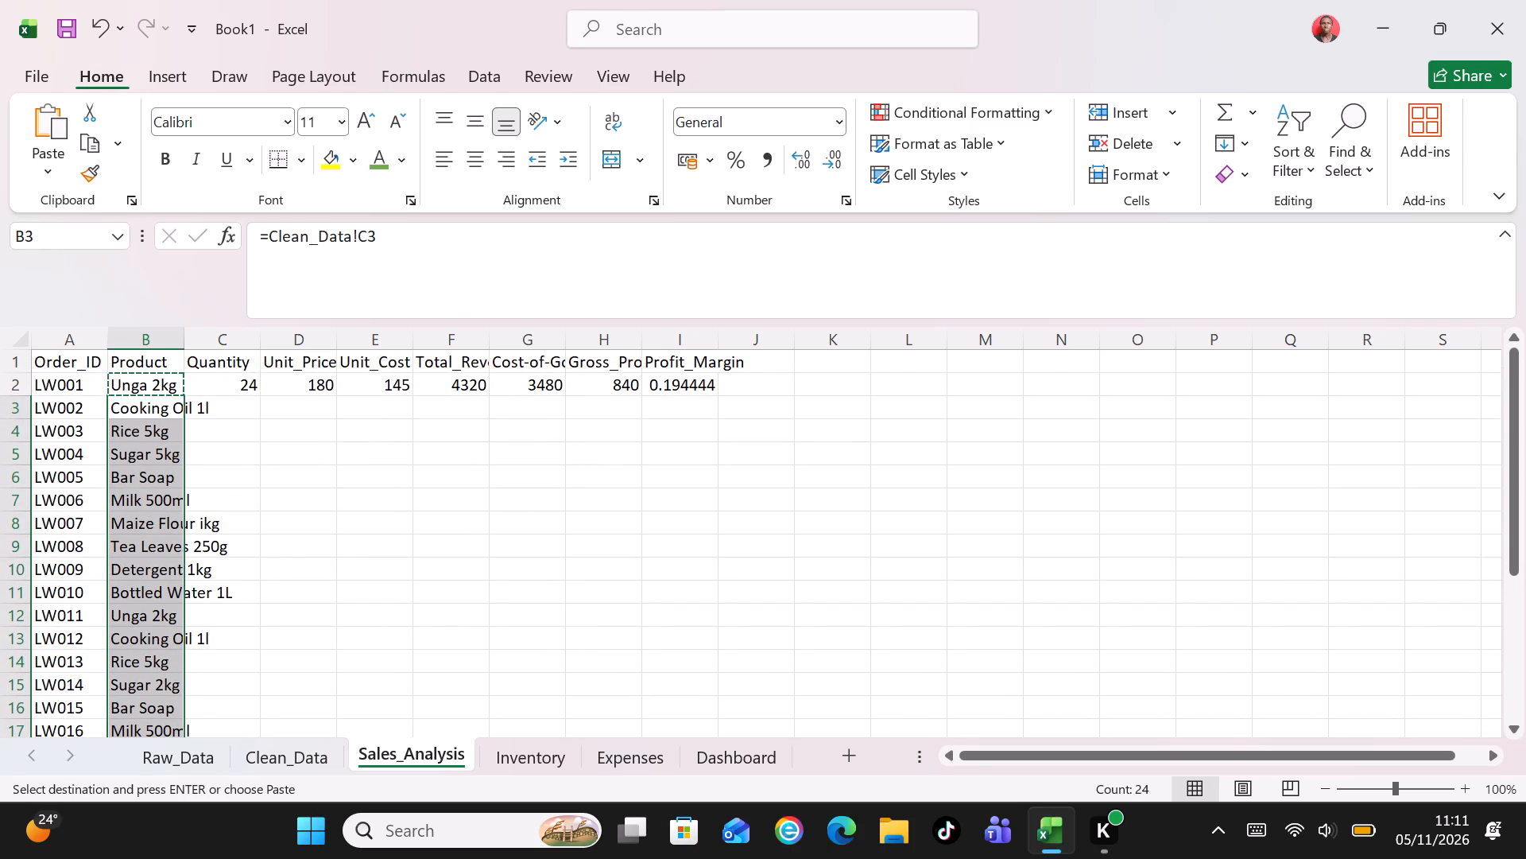
{"action": "left_click", "coordinate": [239, 384]}
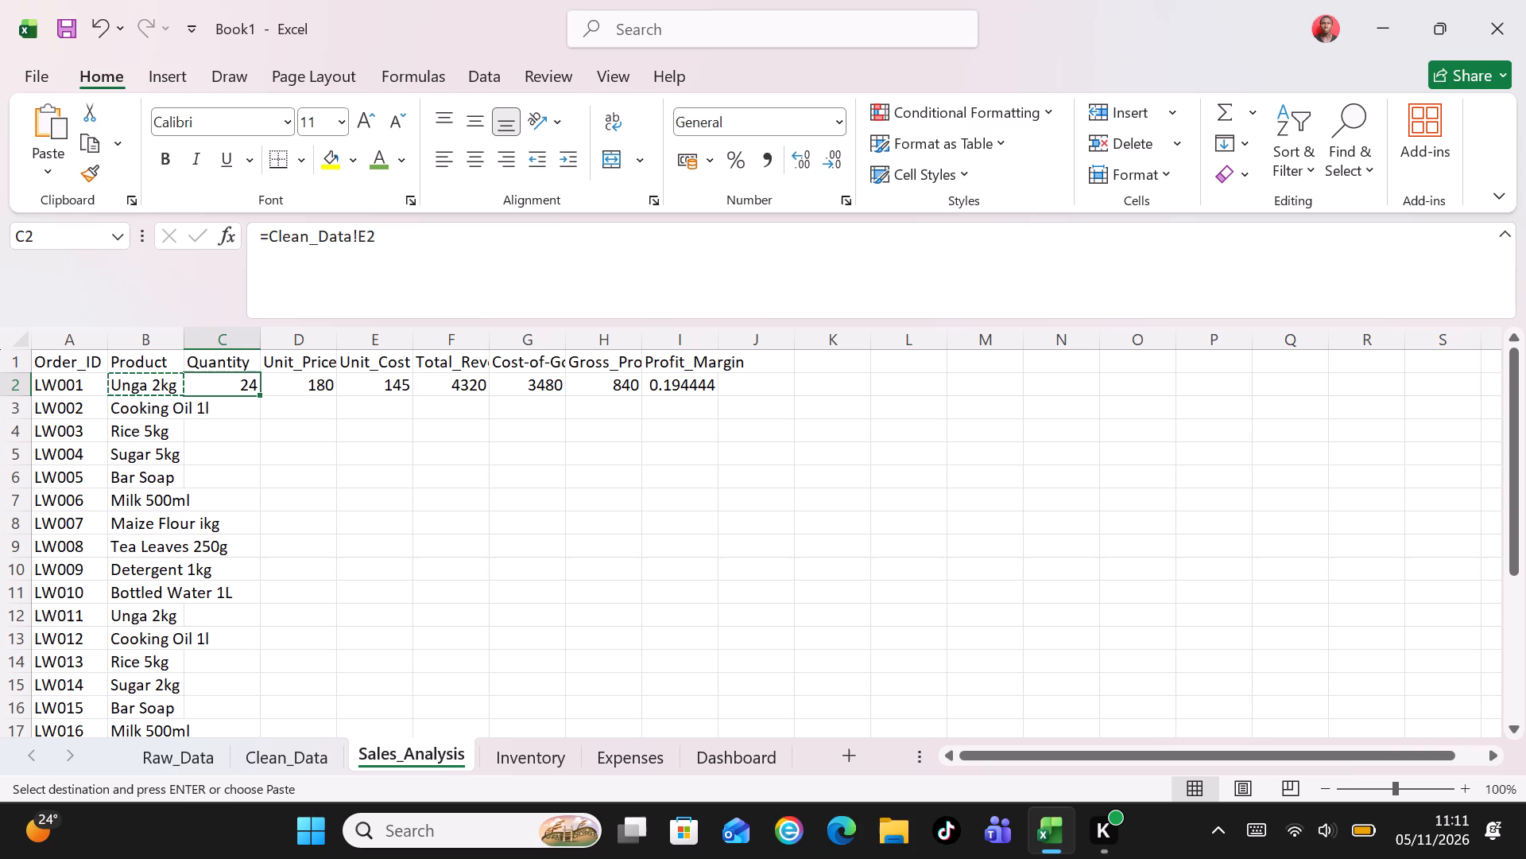
{"action": "key", "text": "ctrl+c"}
{"action": "left_click", "coordinate": [45, 241]}
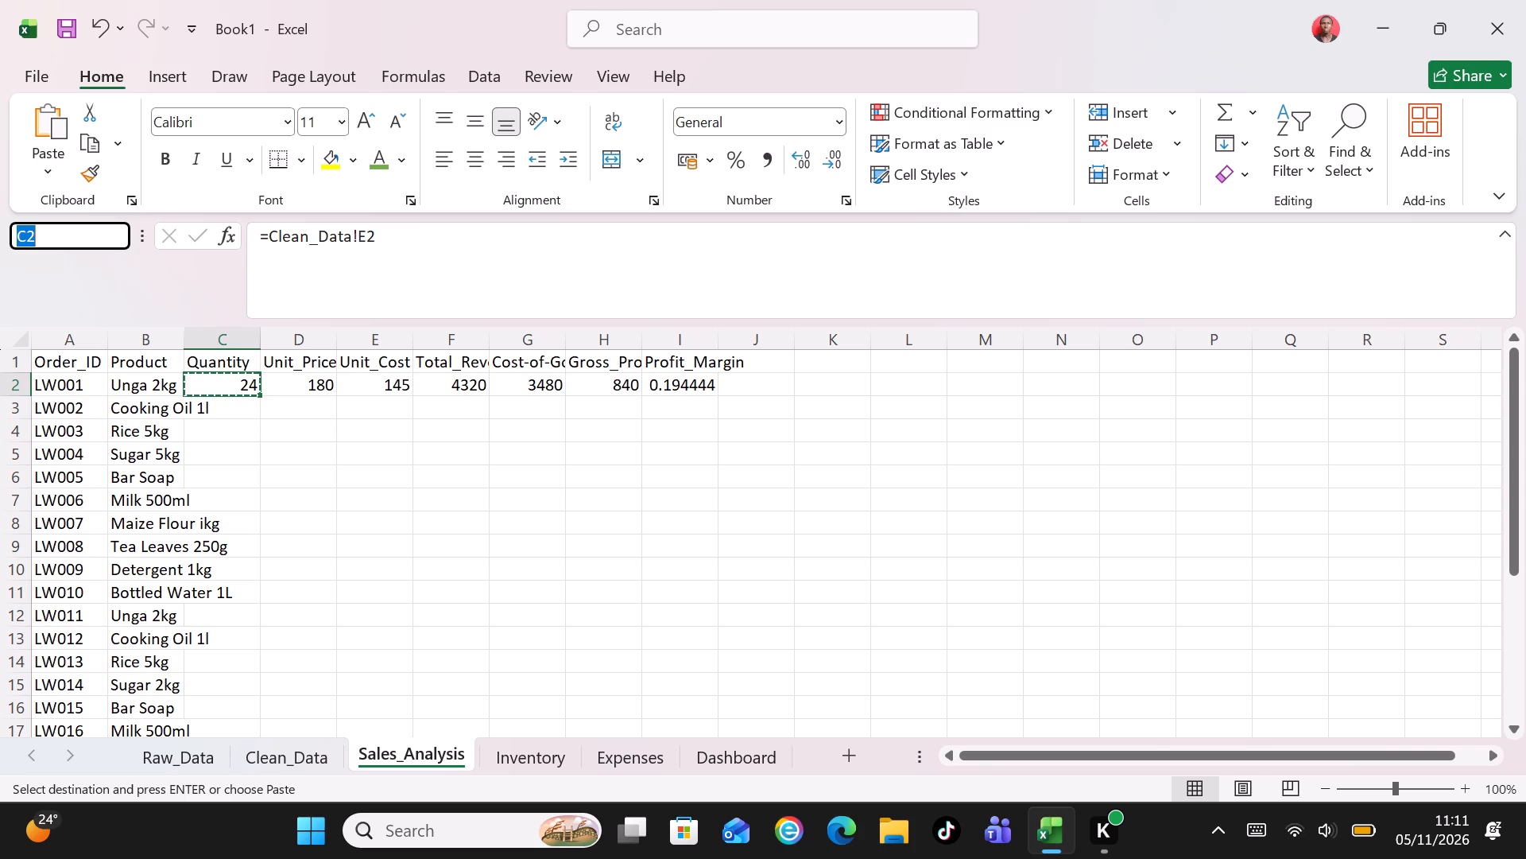
{"action": "key", "text": "BackSpace"}
{"action": "type", "text": "C3"}
{"action": "key", "text": "shift+colon"}
{"action": "type", "text": "C26"}
{"action": "key", "text": "Return"}
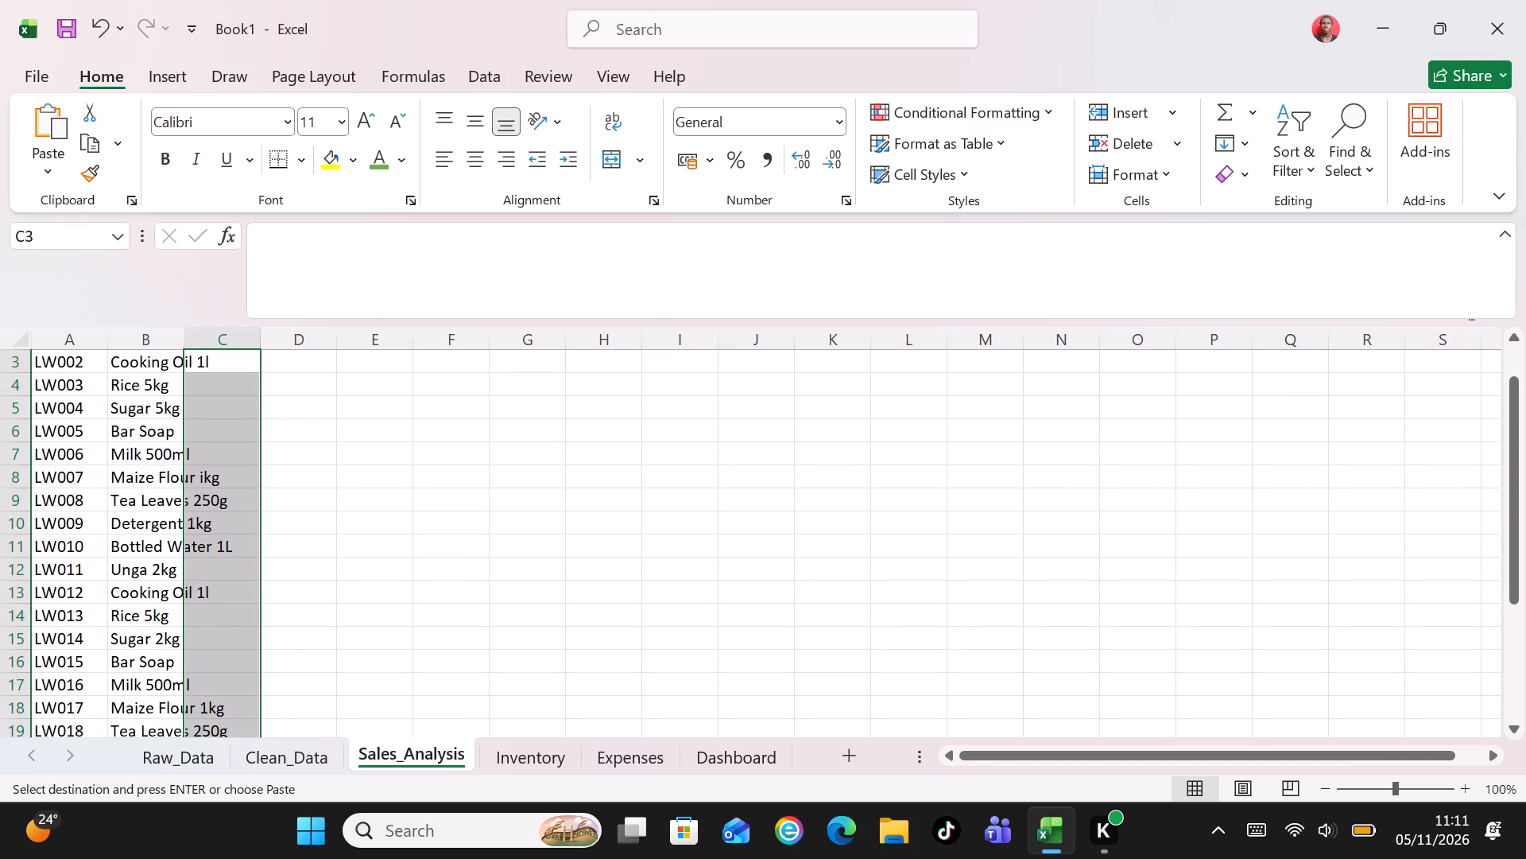
{"action": "key", "text": "ctrl+v"}
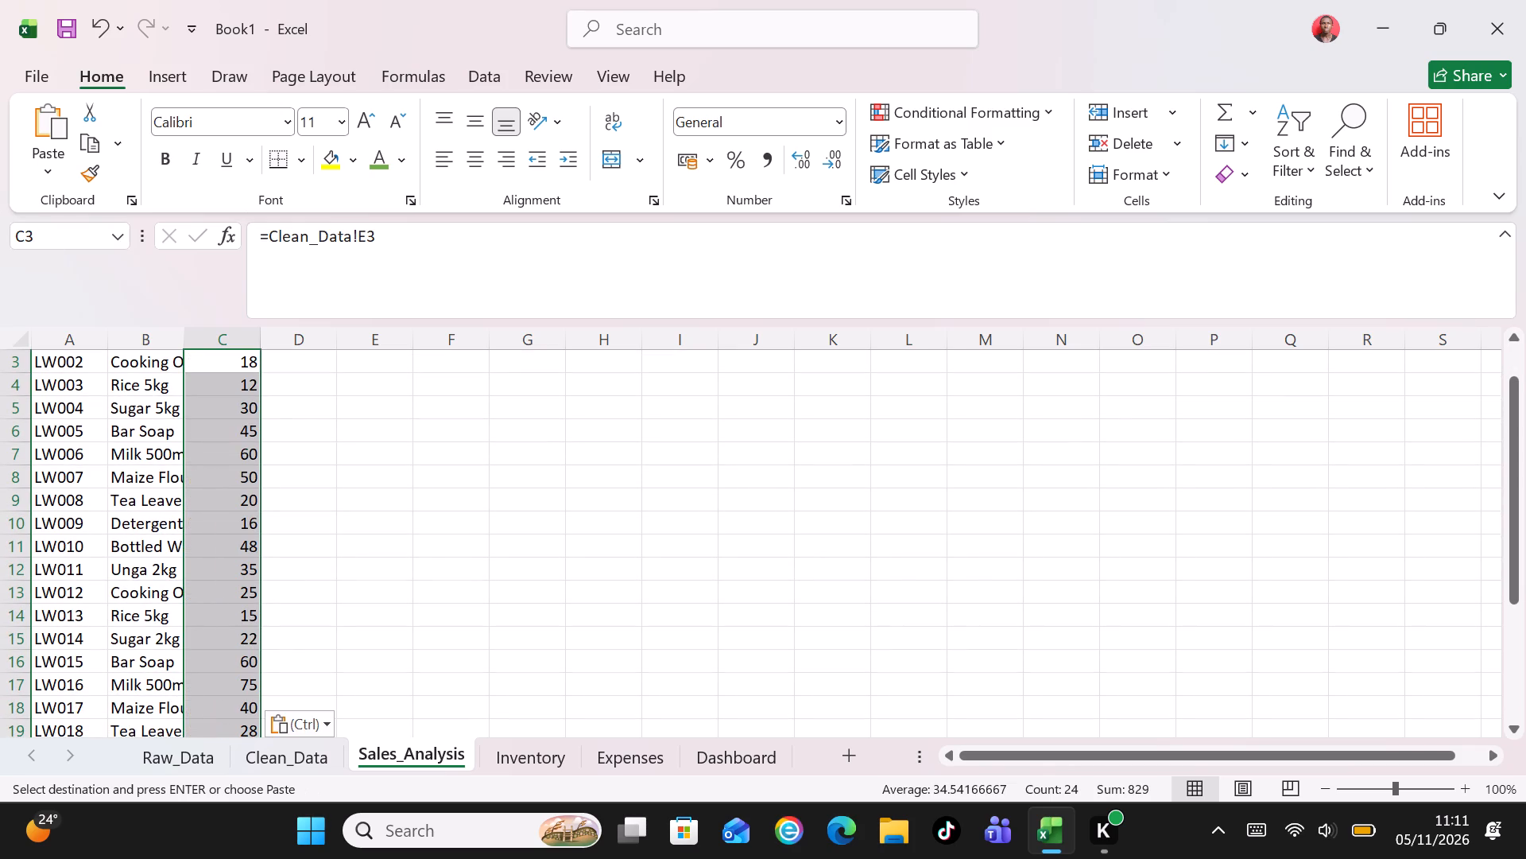
Copy the Unit_Price link formula from D2 into D3:D26.
{"action": "key", "text": "Page_Up"}
{"action": "key", "text": "Page_Up"}
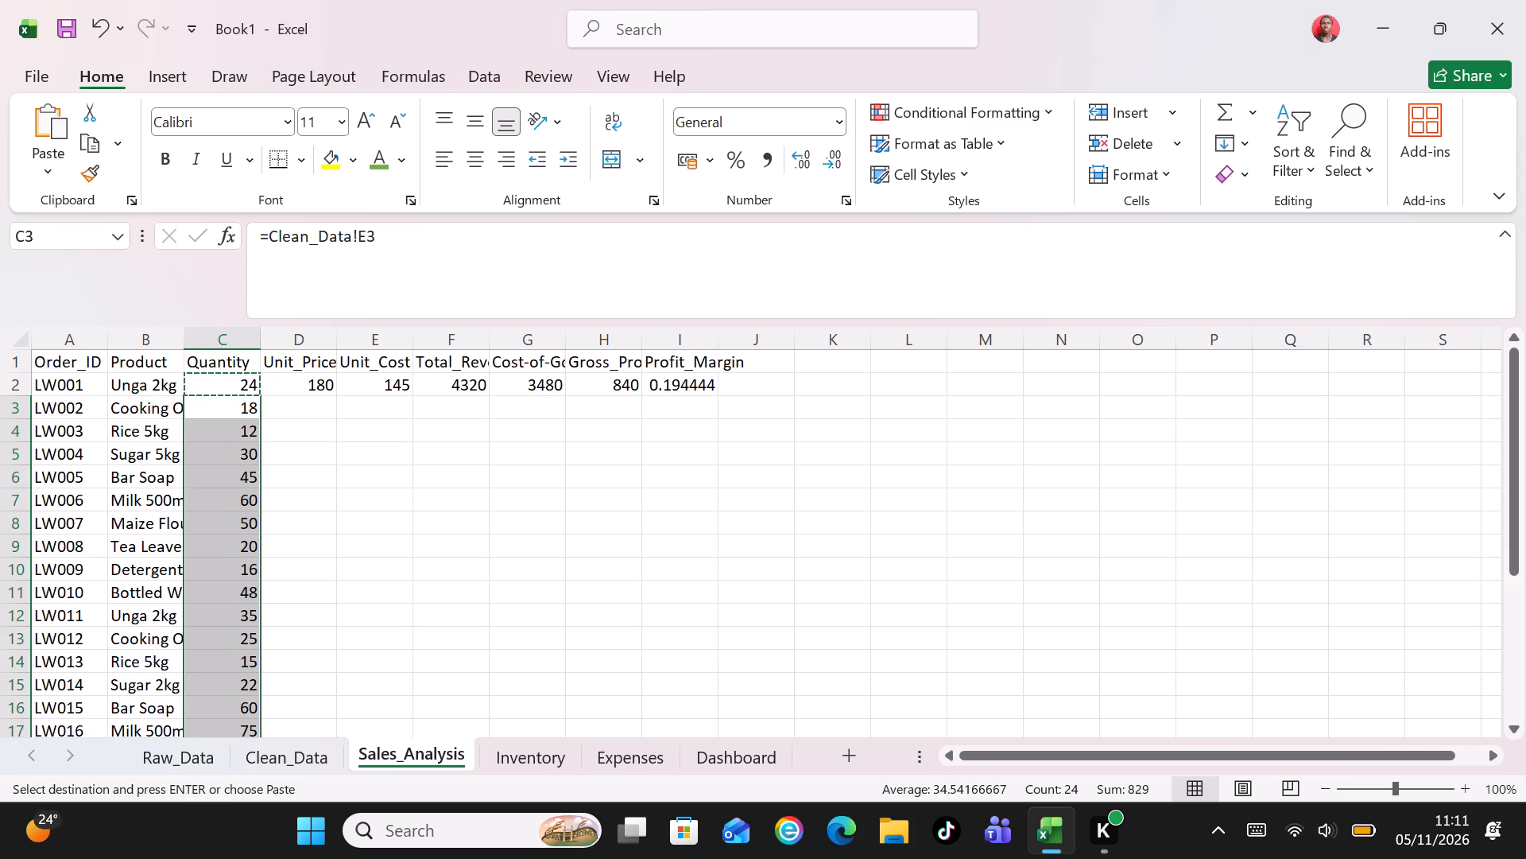
{"action": "left_click", "coordinate": [312, 388]}
{"action": "key", "text": "ctrl+c"}
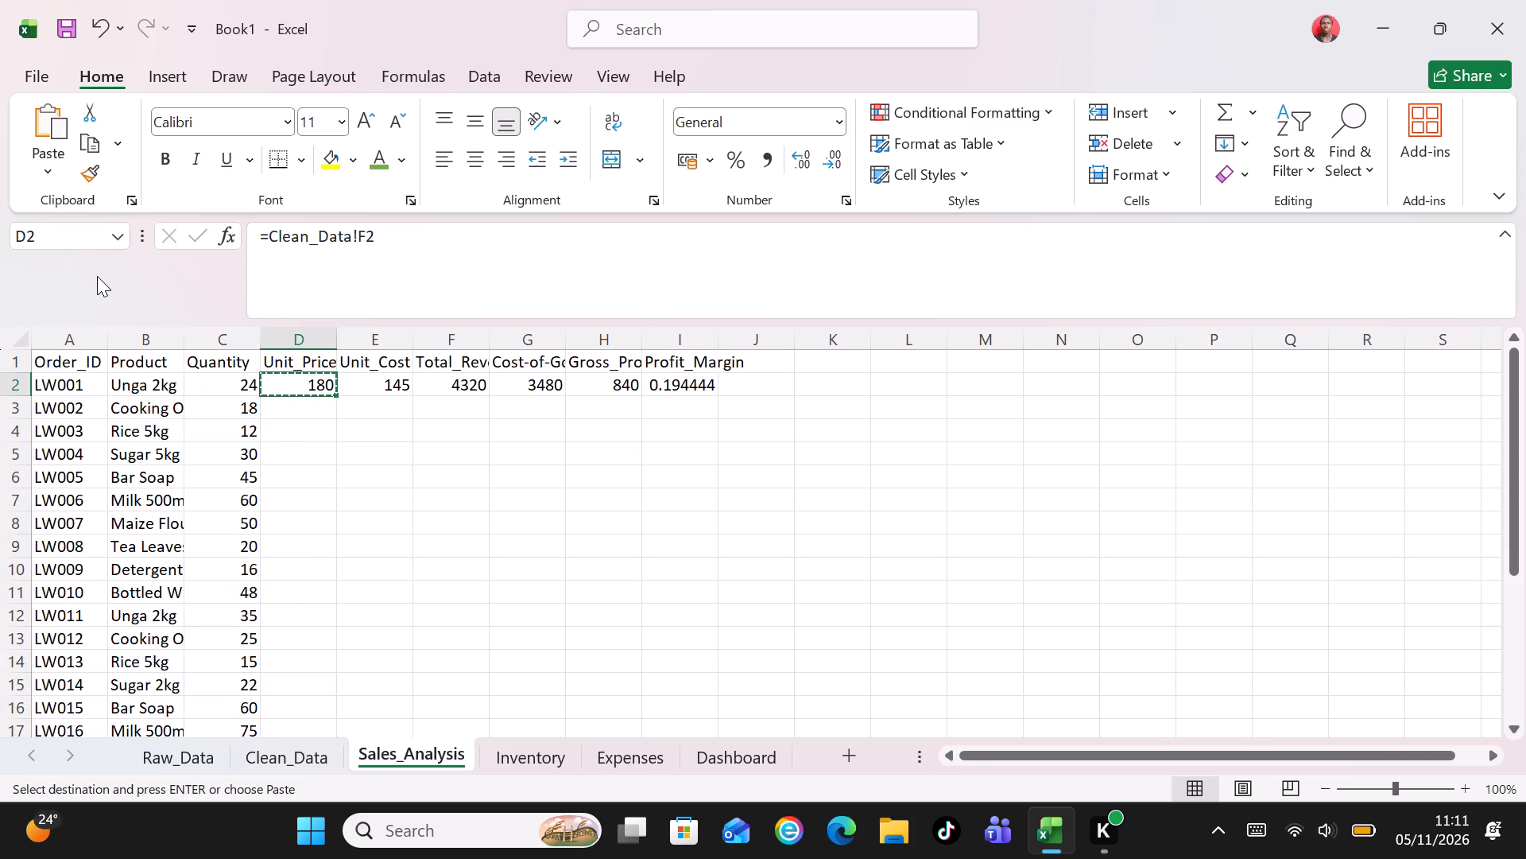
{"action": "left_click", "coordinate": [40, 235]}
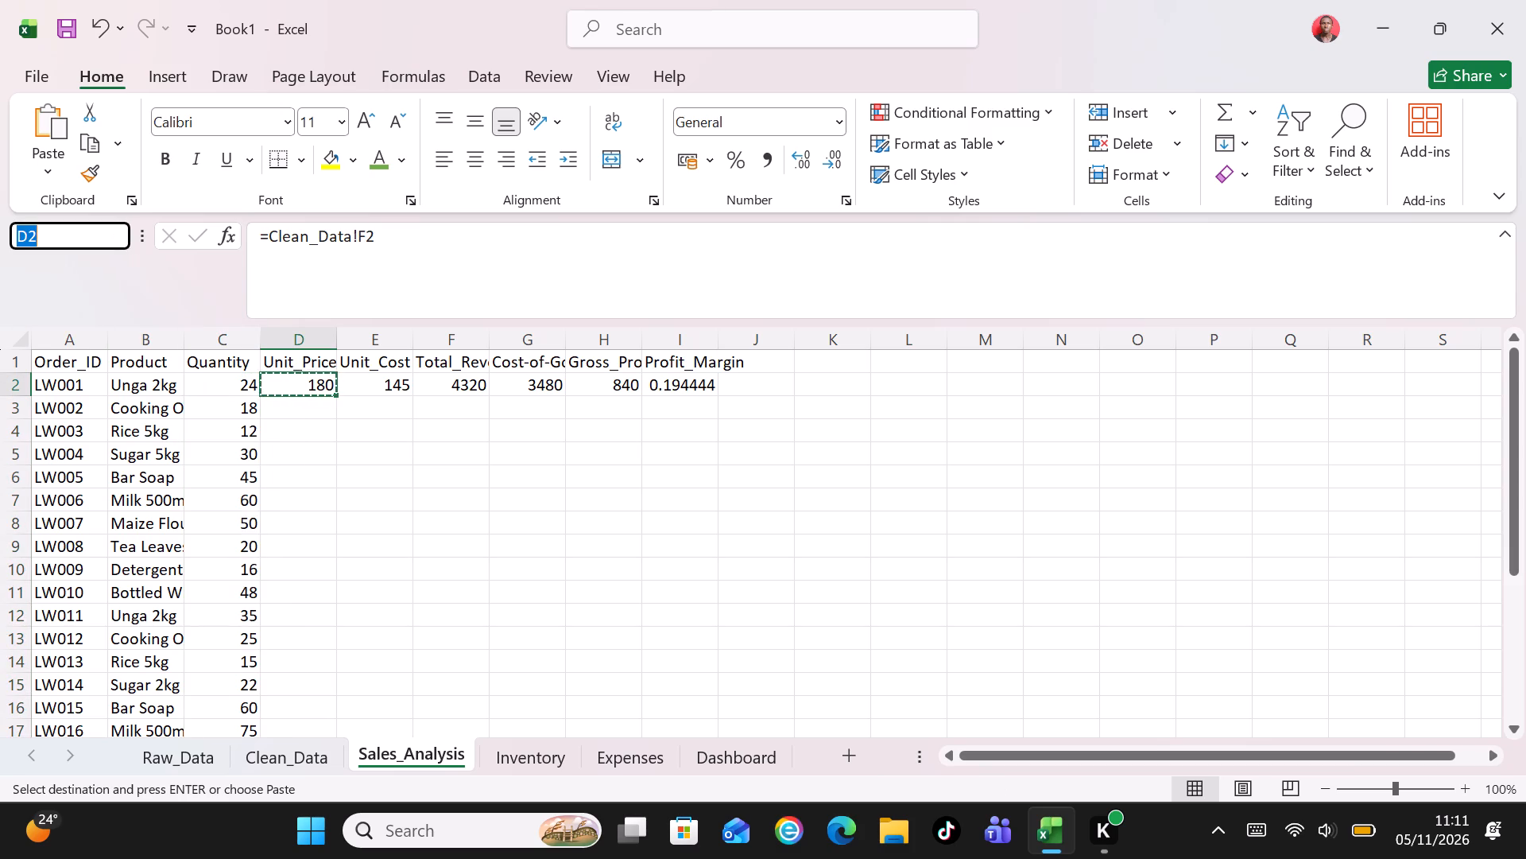
{"action": "key", "text": "BackSpace"}
{"action": "type", "text": "D3"}
{"action": "key", "text": "shift+colon"}
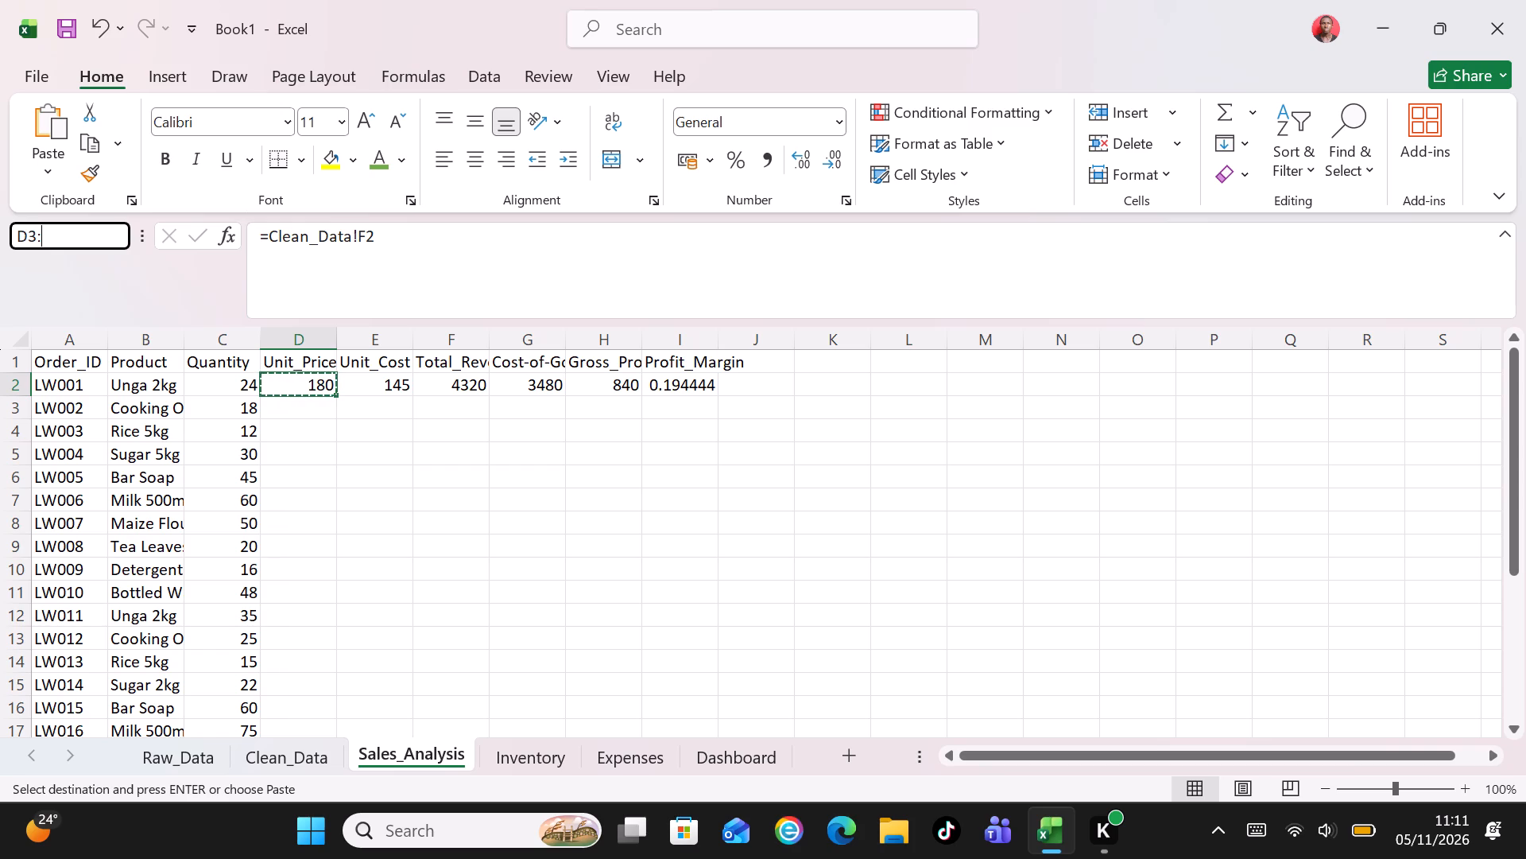
{"action": "type", "text": "D26"}
{"action": "key", "text": "Return"}
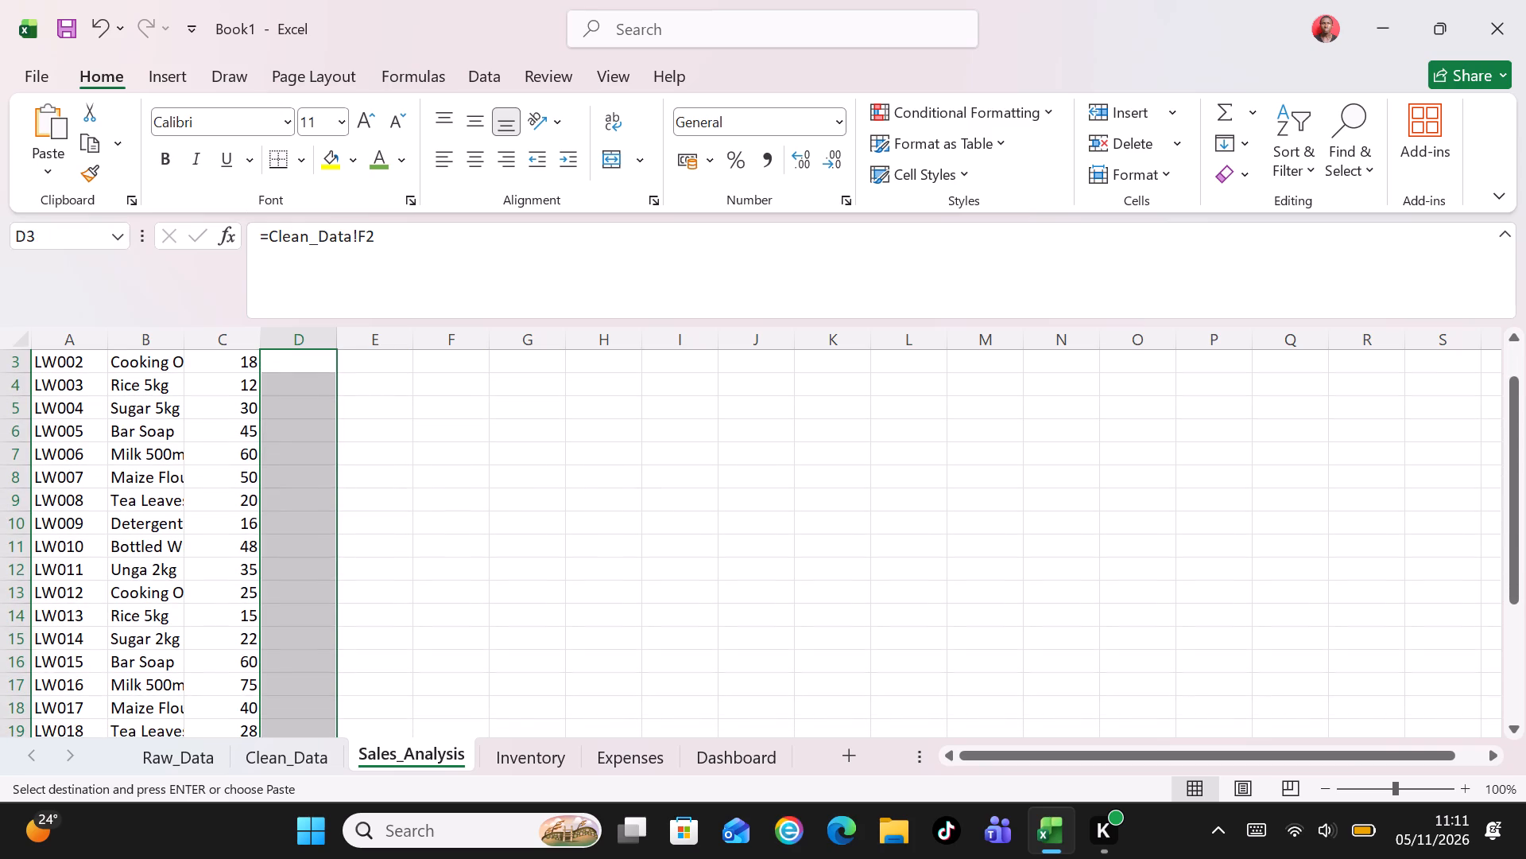
{"action": "key", "text": "ctrl+v"}
Copy the Unit_Cost link formula from E2 into E3:E26 of the Sales_Analysis sheet.
{"action": "key", "text": "Page_Up"}
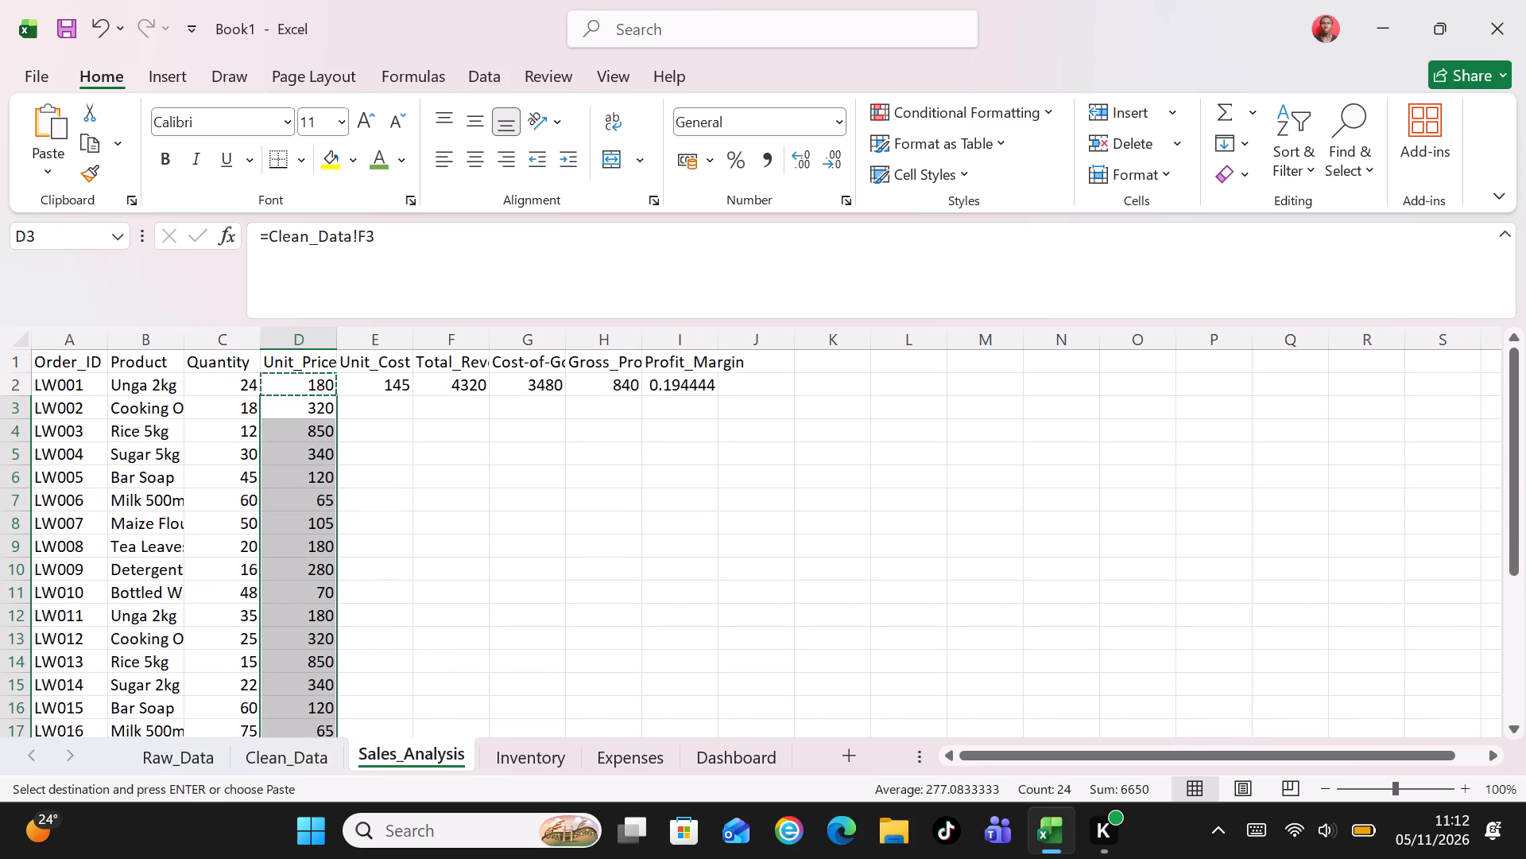
{"action": "left_click", "coordinate": [404, 379]}
{"action": "key", "text": "ctrl+c"}
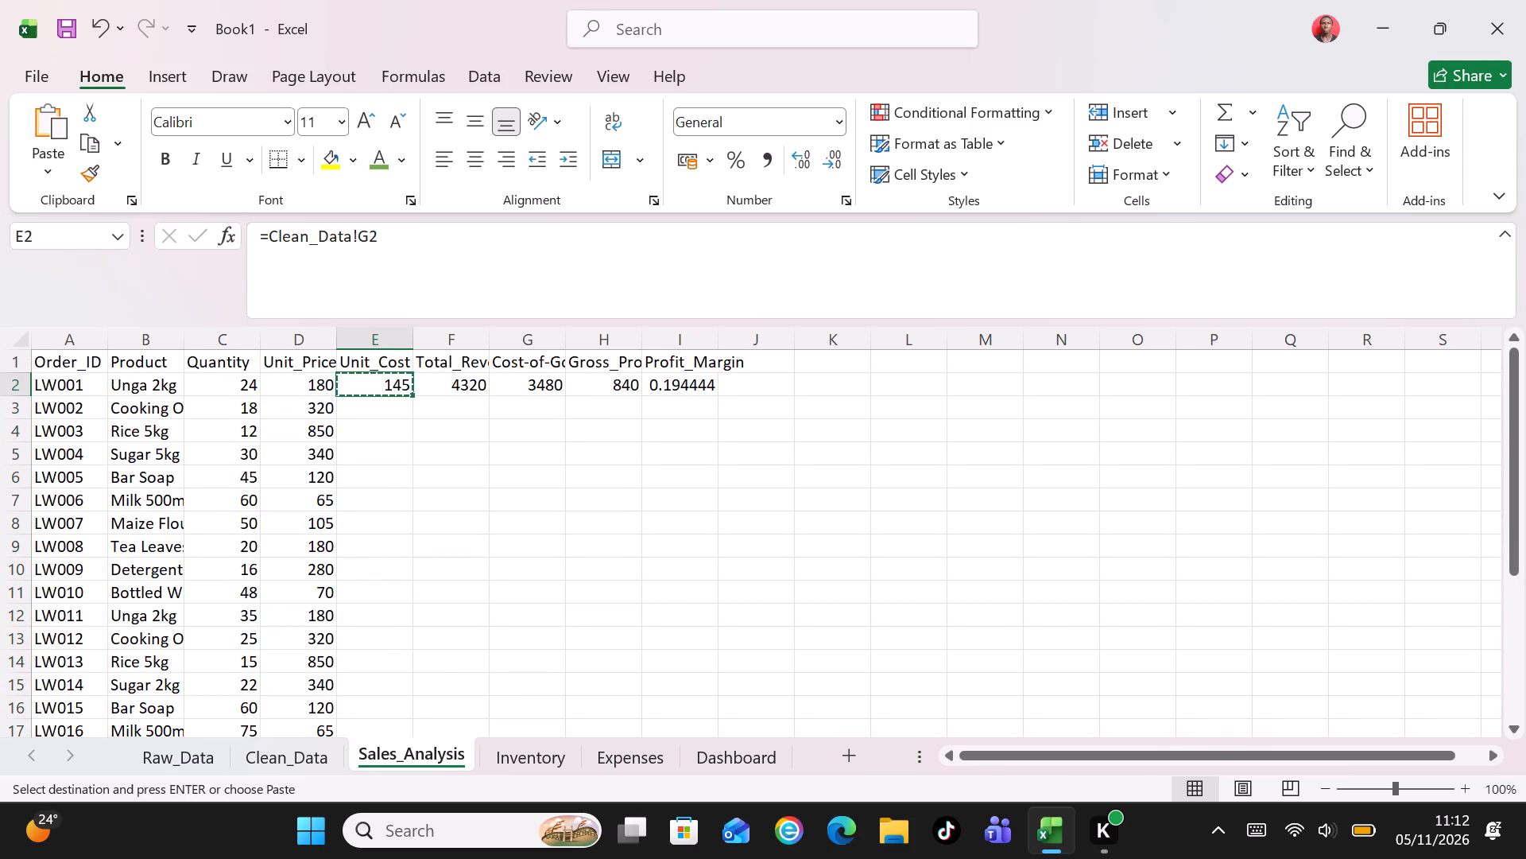
{"action": "left_click", "coordinate": [51, 234]}
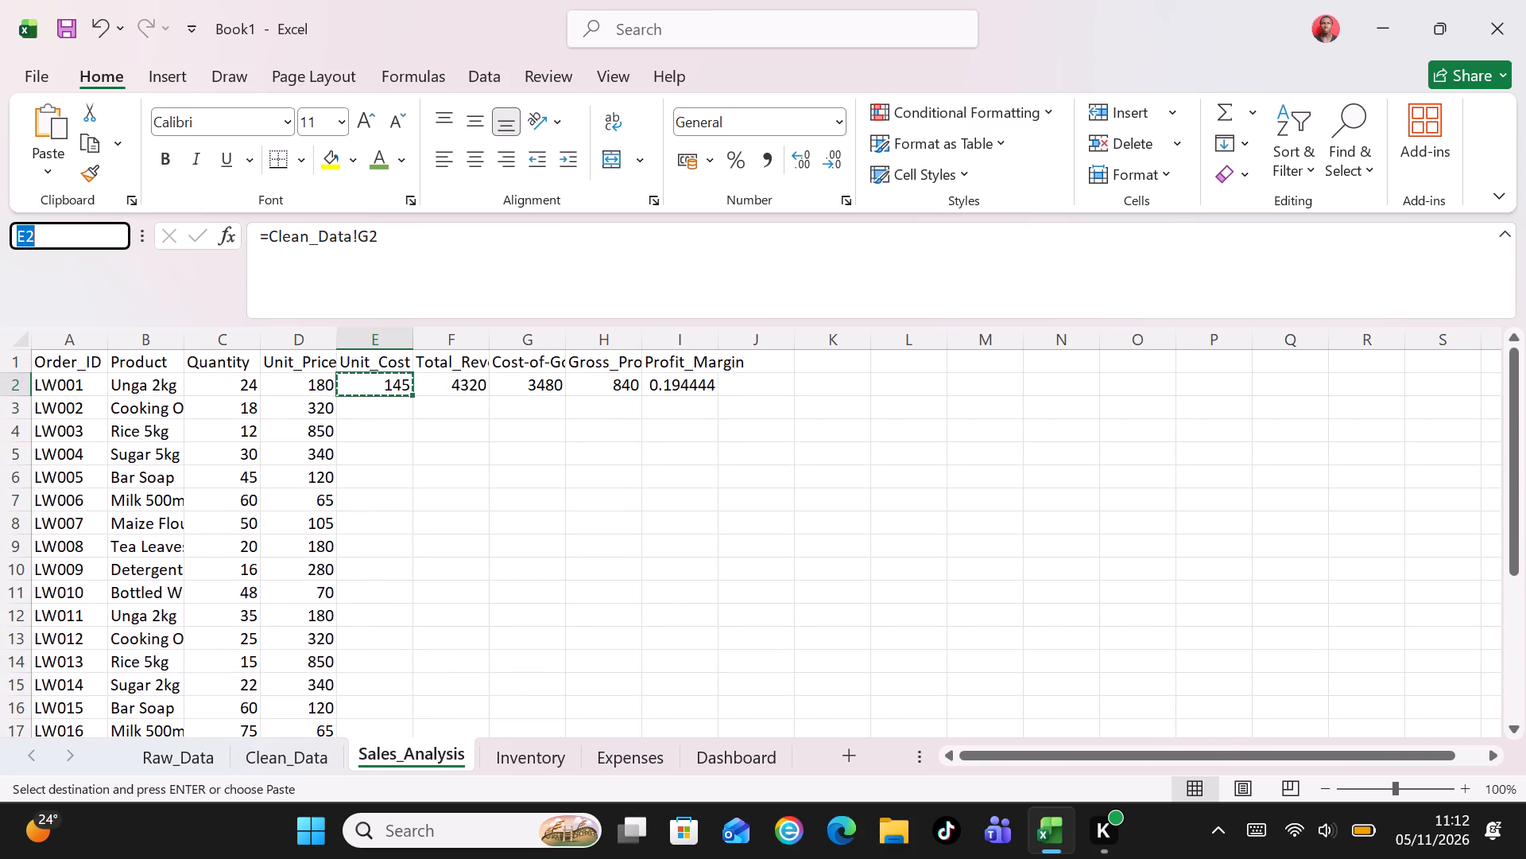
{"action": "type", "text": "E3"}
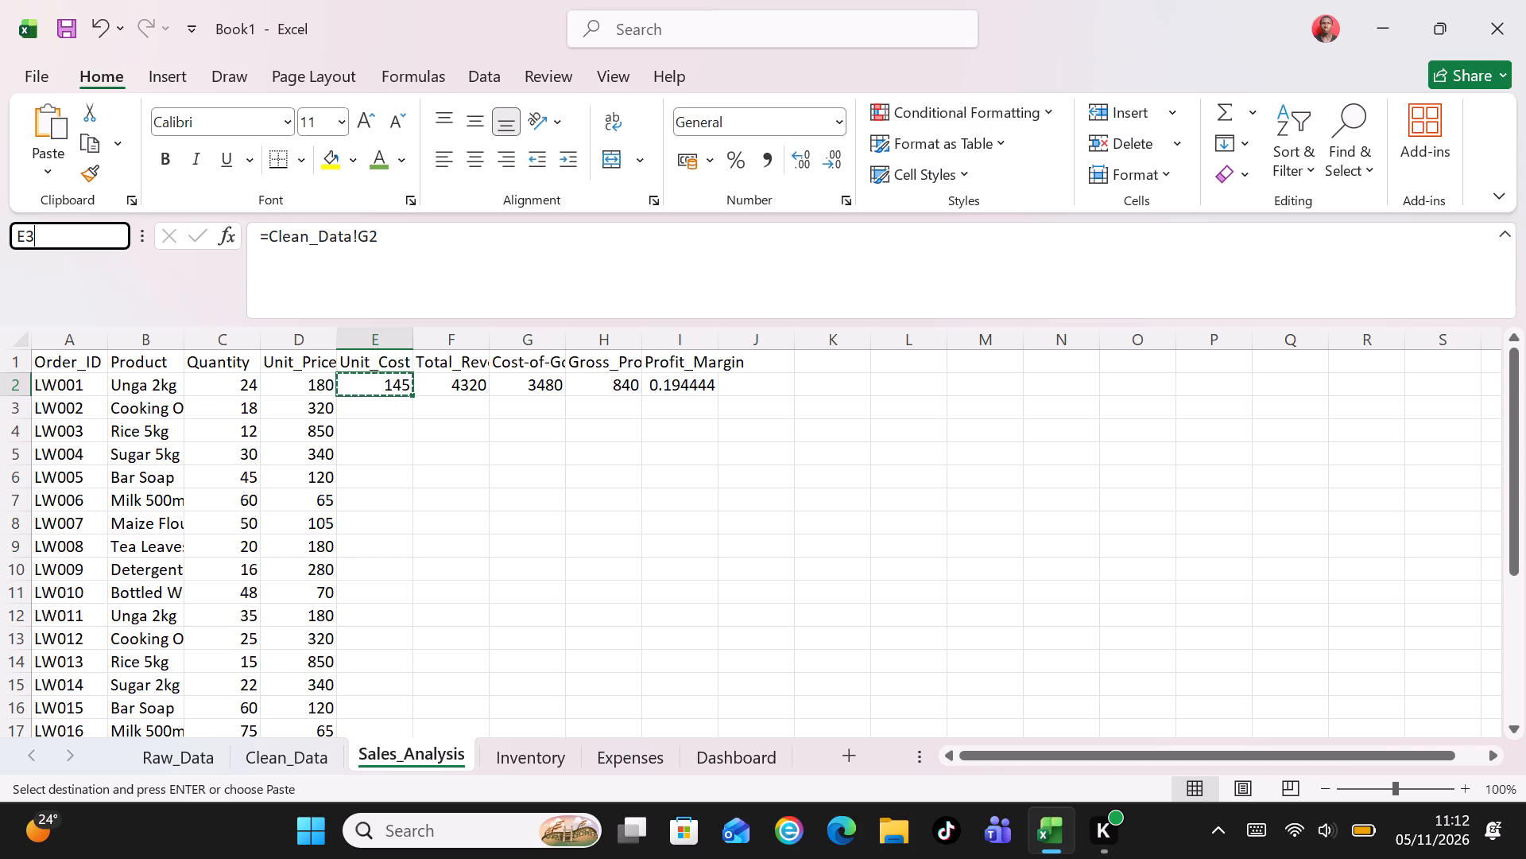
{"action": "key", "text": "shift+colon"}
{"action": "type", "text": "E26"}
{"action": "key", "text": "Return"}
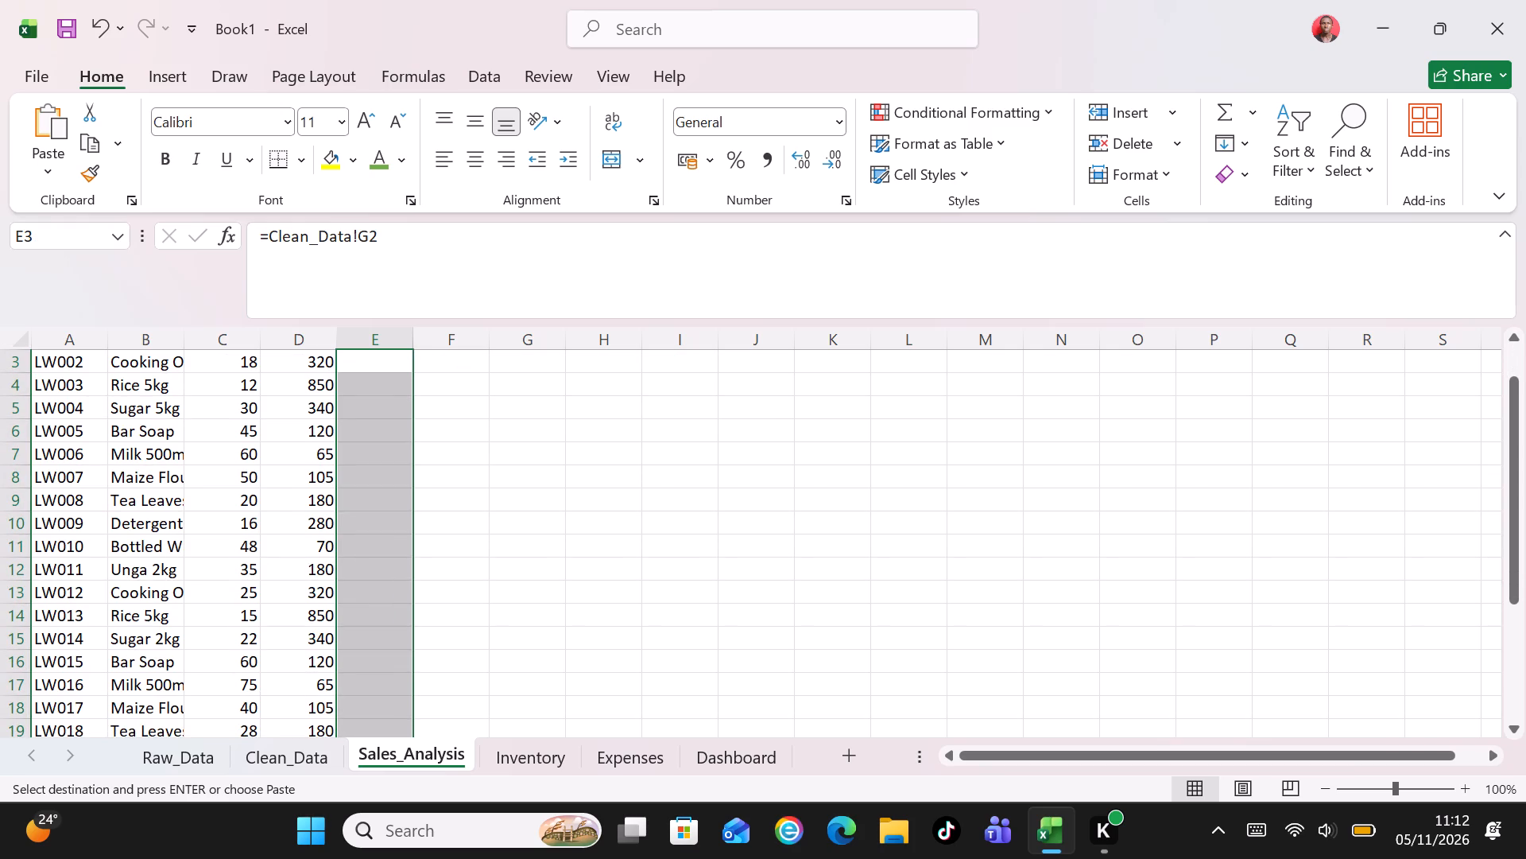
{"action": "key", "text": "ctrl+v"}
Copy the total revenue formula from F2 into F3:F26.
{"action": "key", "text": "Page_Up"}
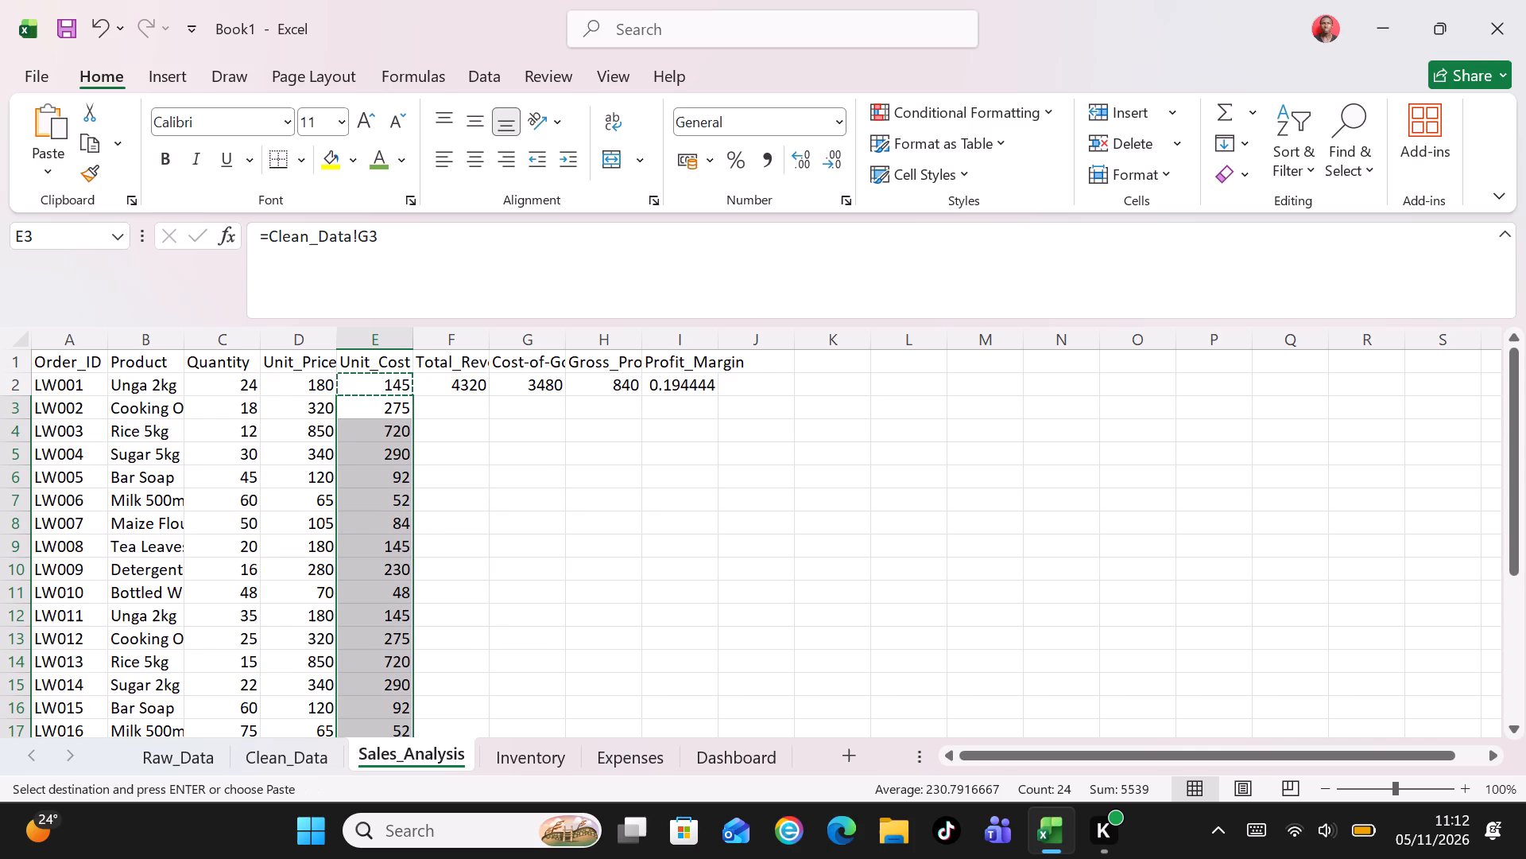
{"action": "left_click", "coordinate": [467, 384]}
{"action": "key", "text": "ctrl+c"}
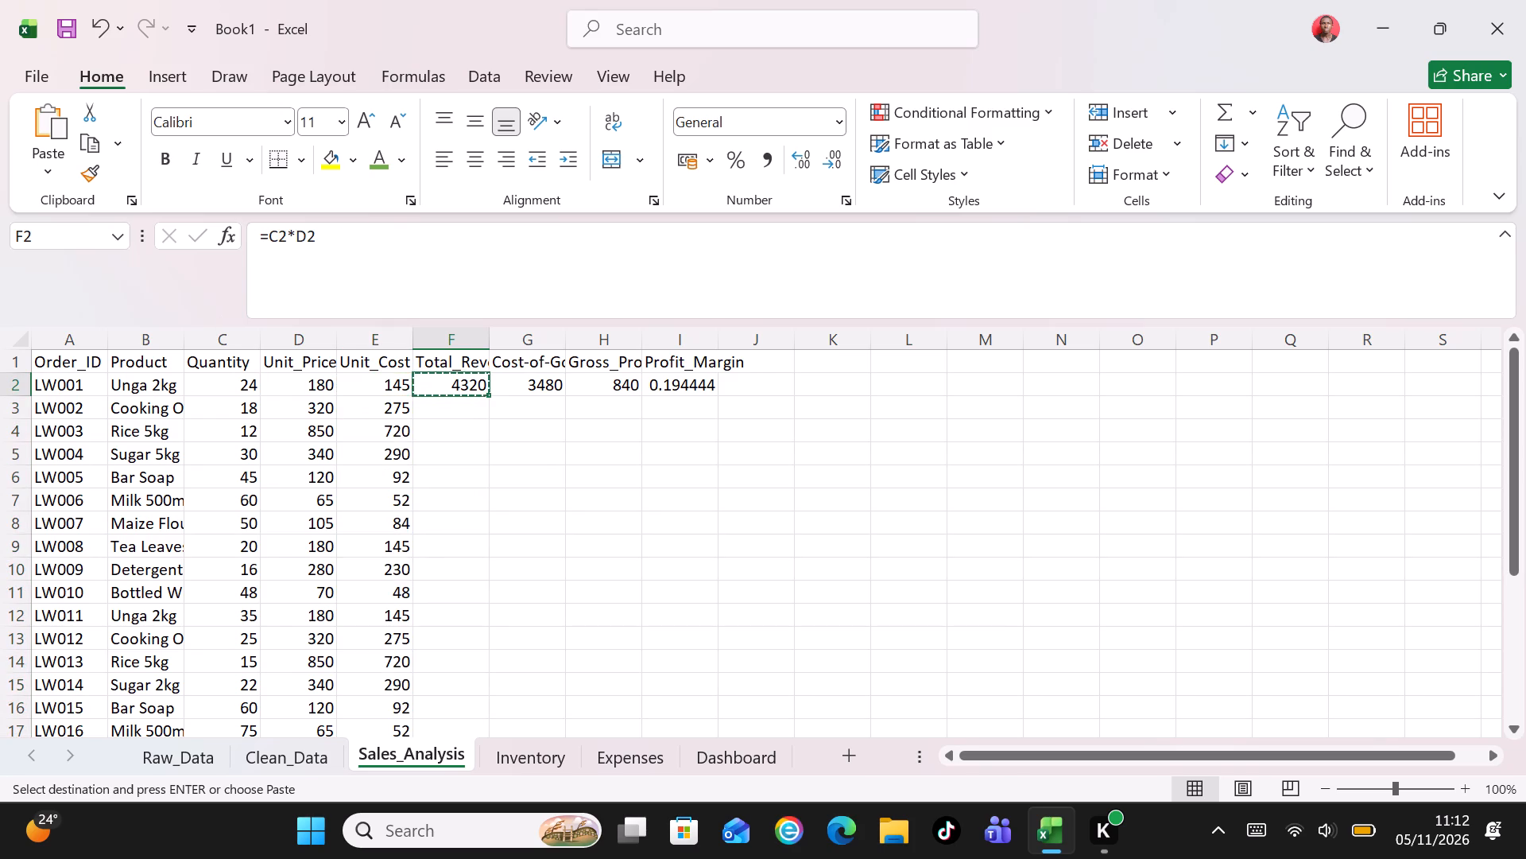
{"action": "left_click", "coordinate": [33, 236]}
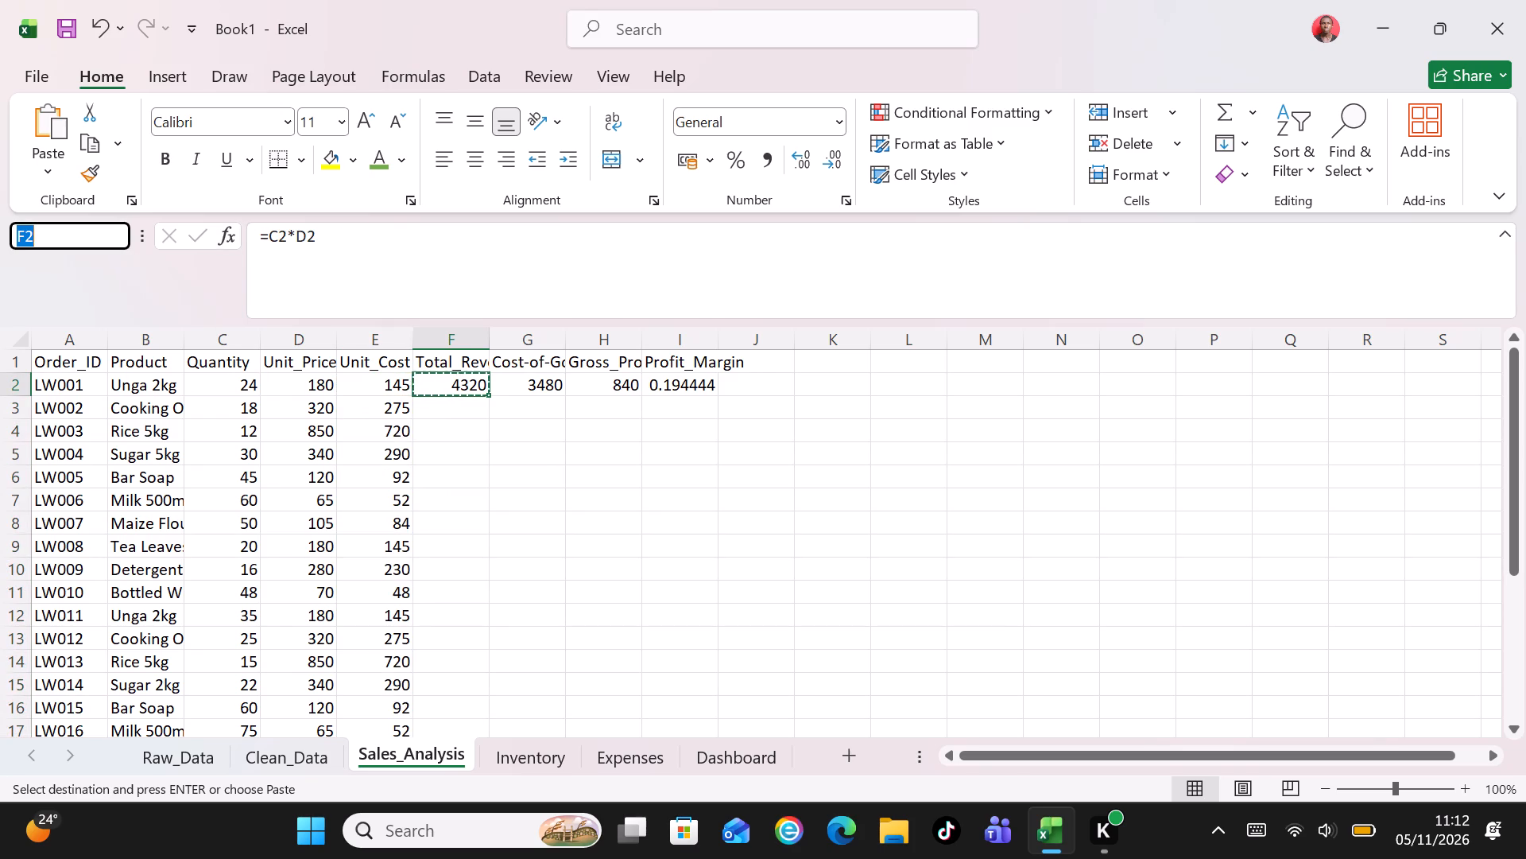
{"action": "key", "text": "BackSpace"}
{"action": "type", "text": "F3"}
{"action": "key", "text": "shift+colon"}
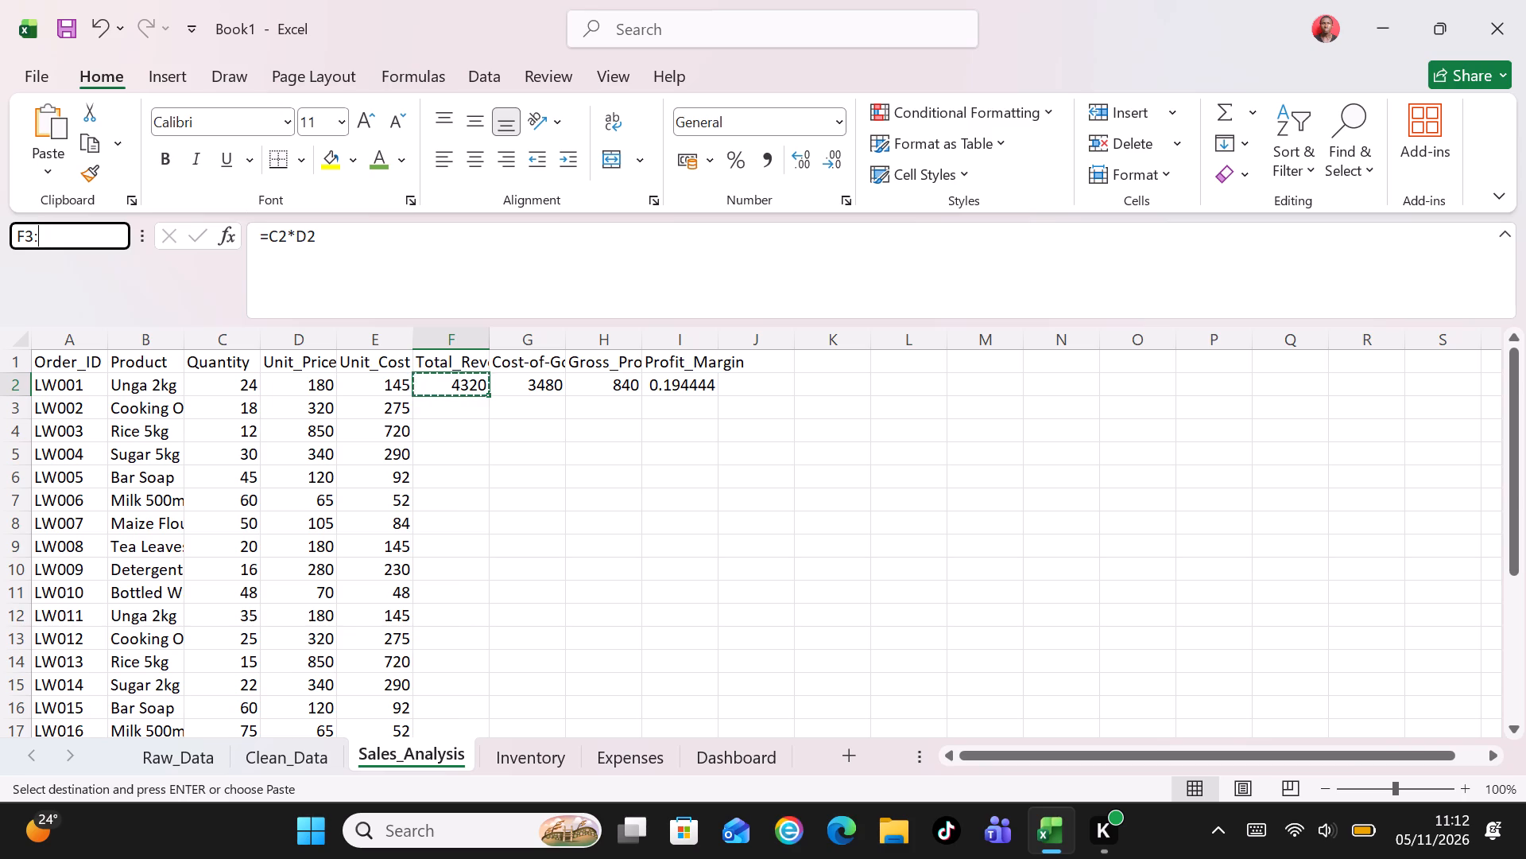
{"action": "type", "text": "F26"}
{"action": "key", "text": "Return"}
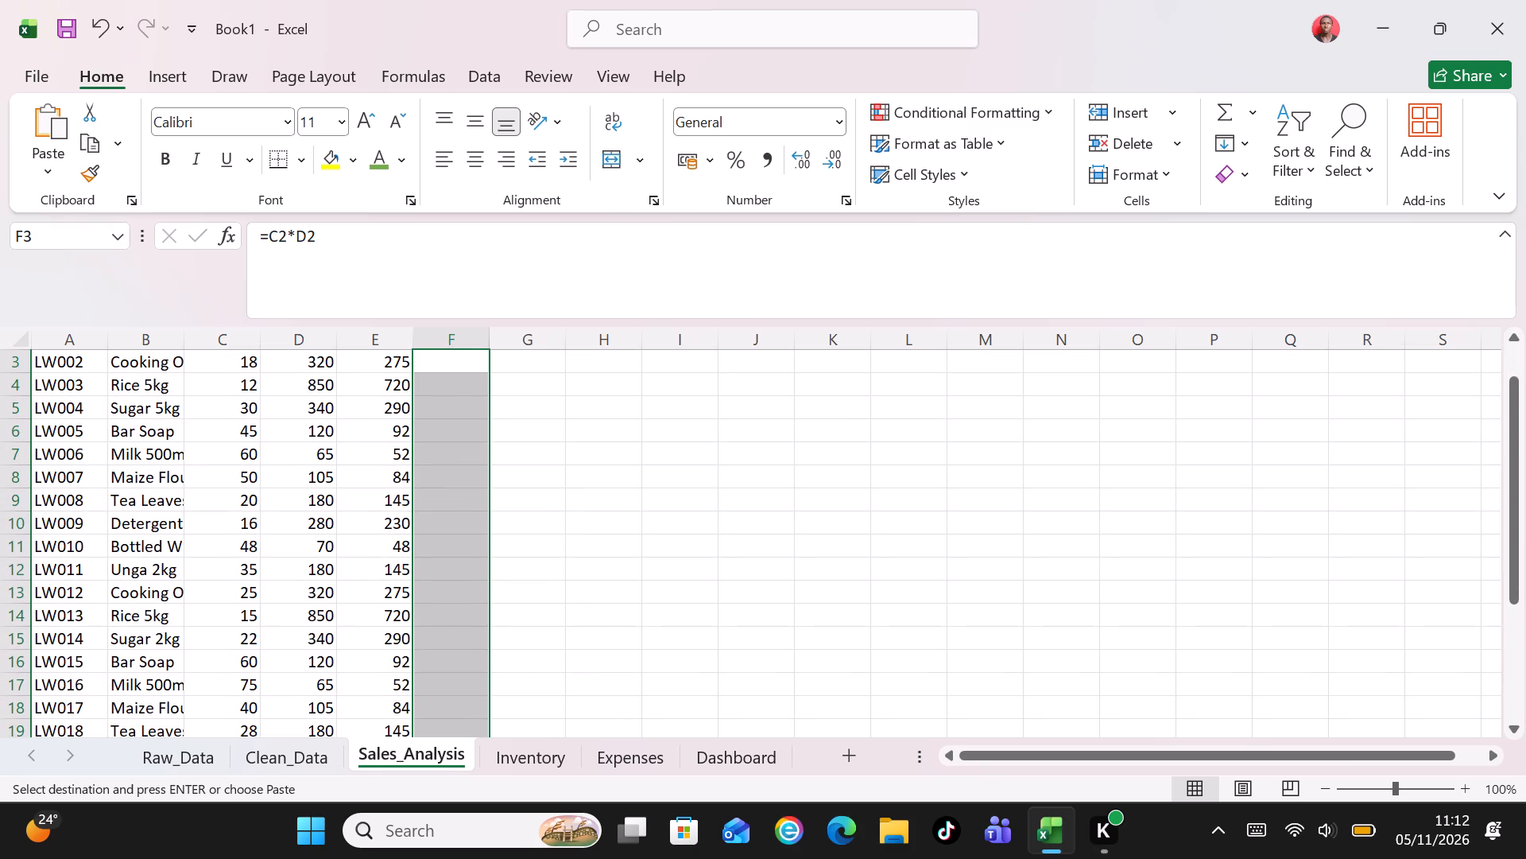
{"action": "key", "text": "ctrl+v"}
Copy the cost-of-goods formula from G2 into G3:G26.
{"action": "key", "text": "Page_Up"}
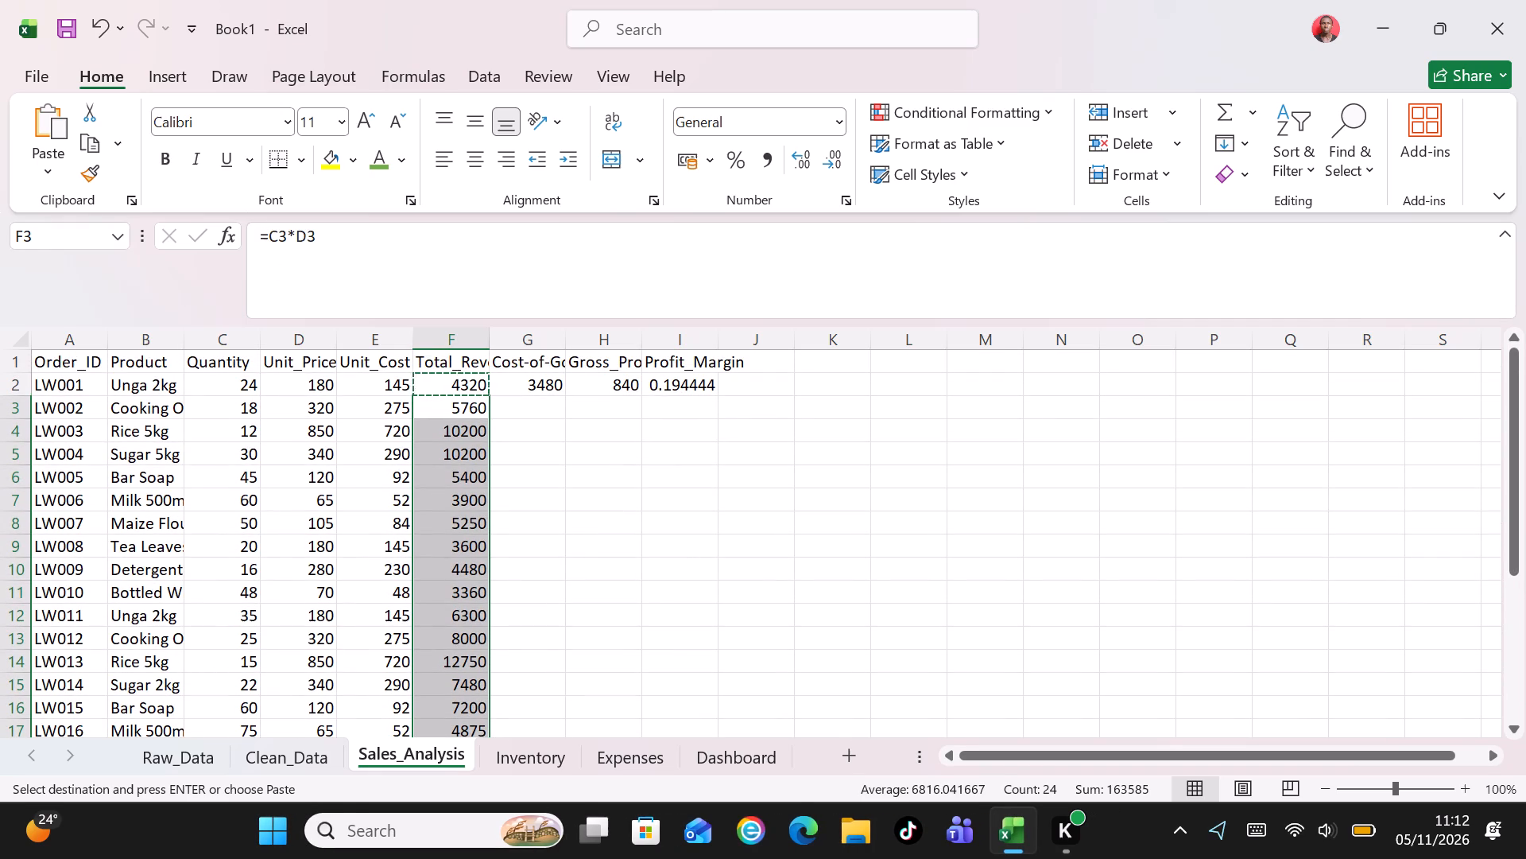
{"action": "left_click", "coordinate": [547, 389]}
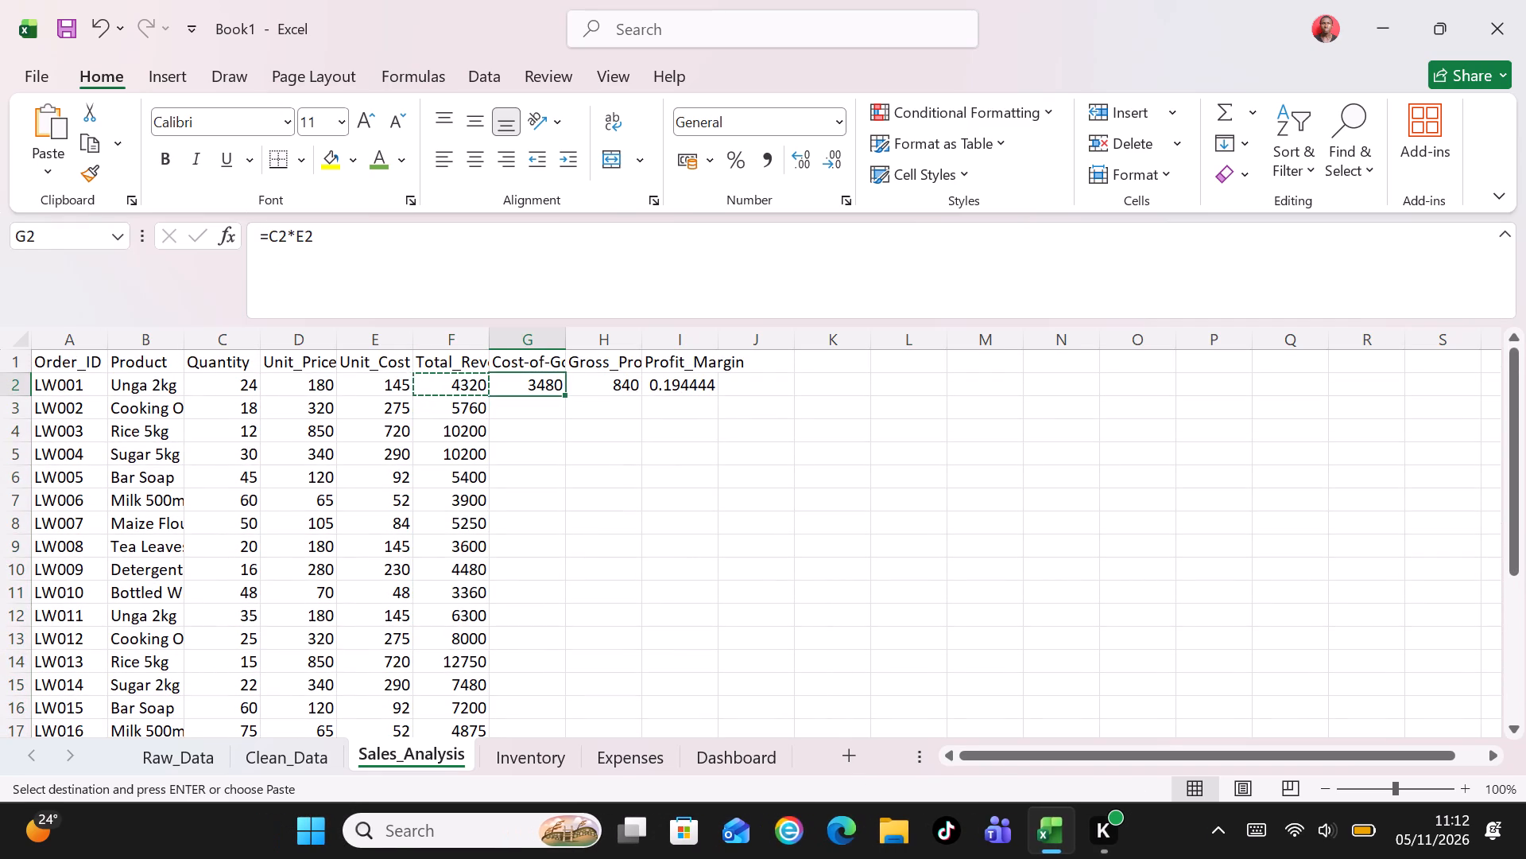
{"action": "key", "text": "ctrl+c"}
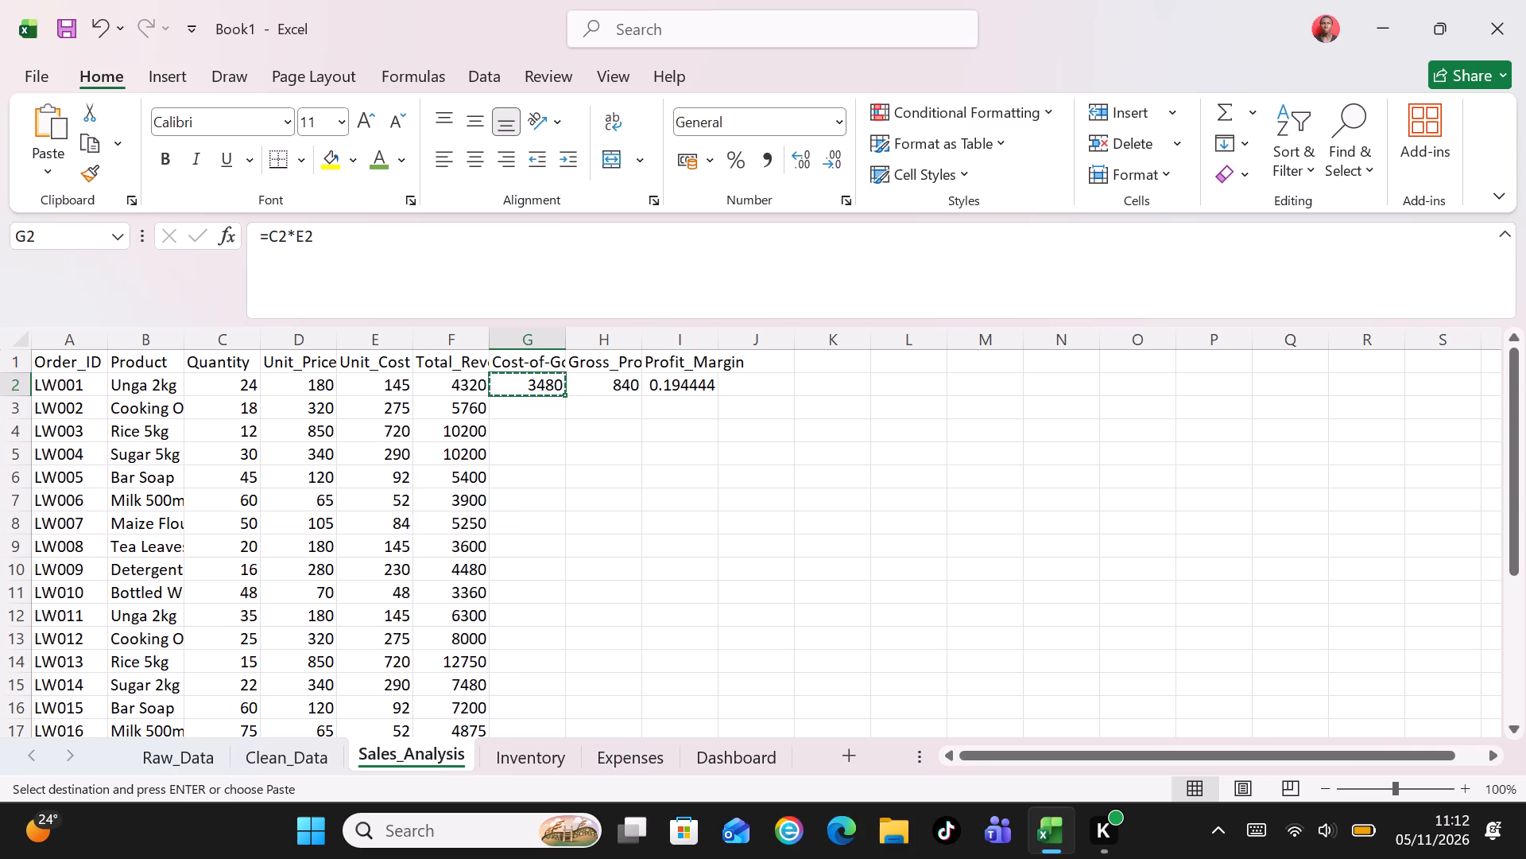
{"action": "left_click", "coordinate": [53, 245]}
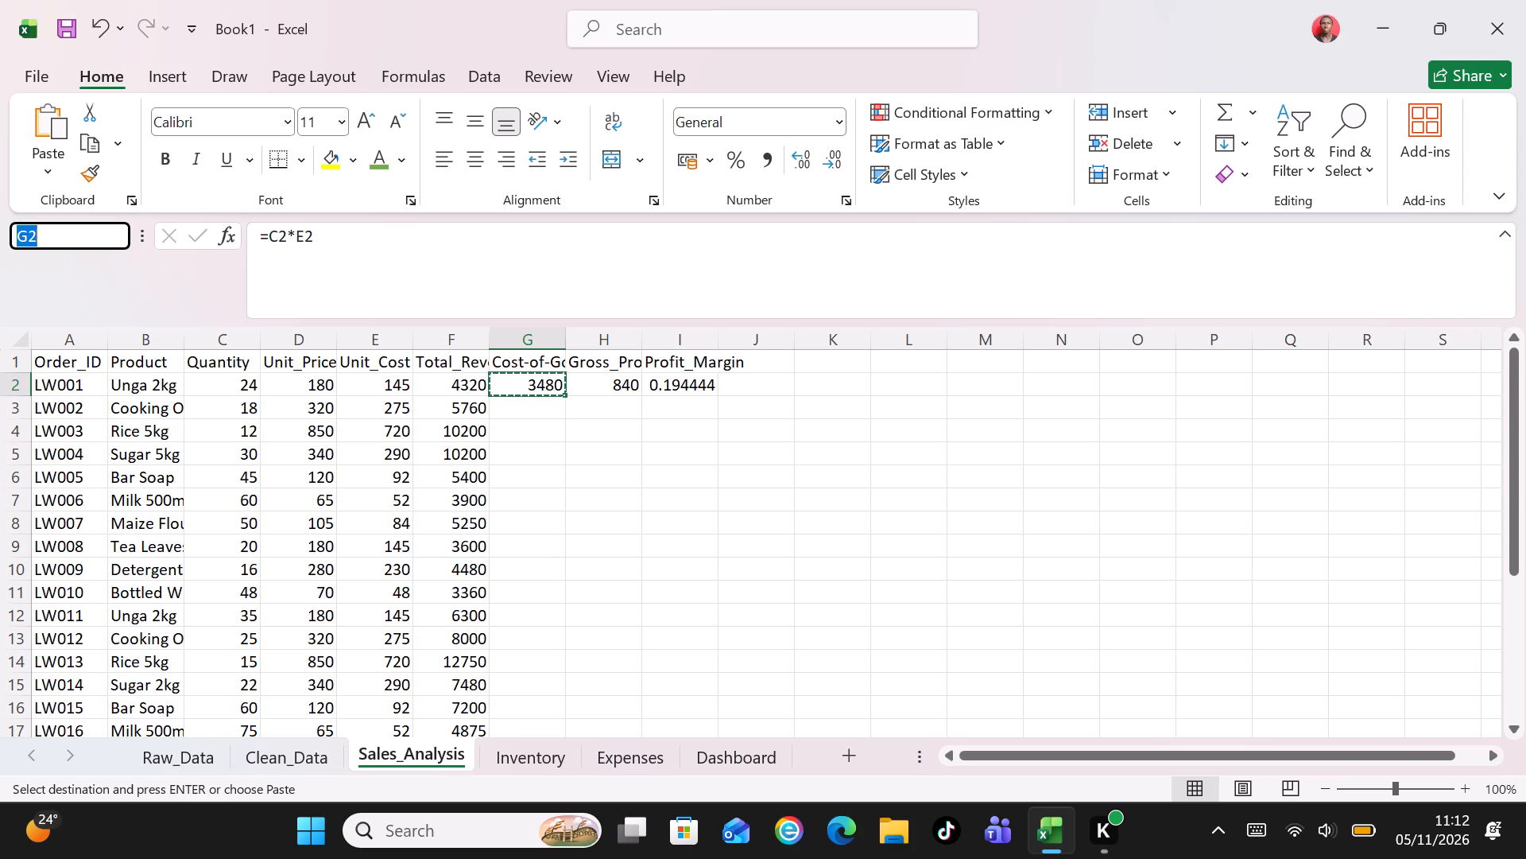
{"action": "key", "text": "BackSpace"}
{"action": "type", "text": "G3"}
{"action": "type", "text": ":G26"}
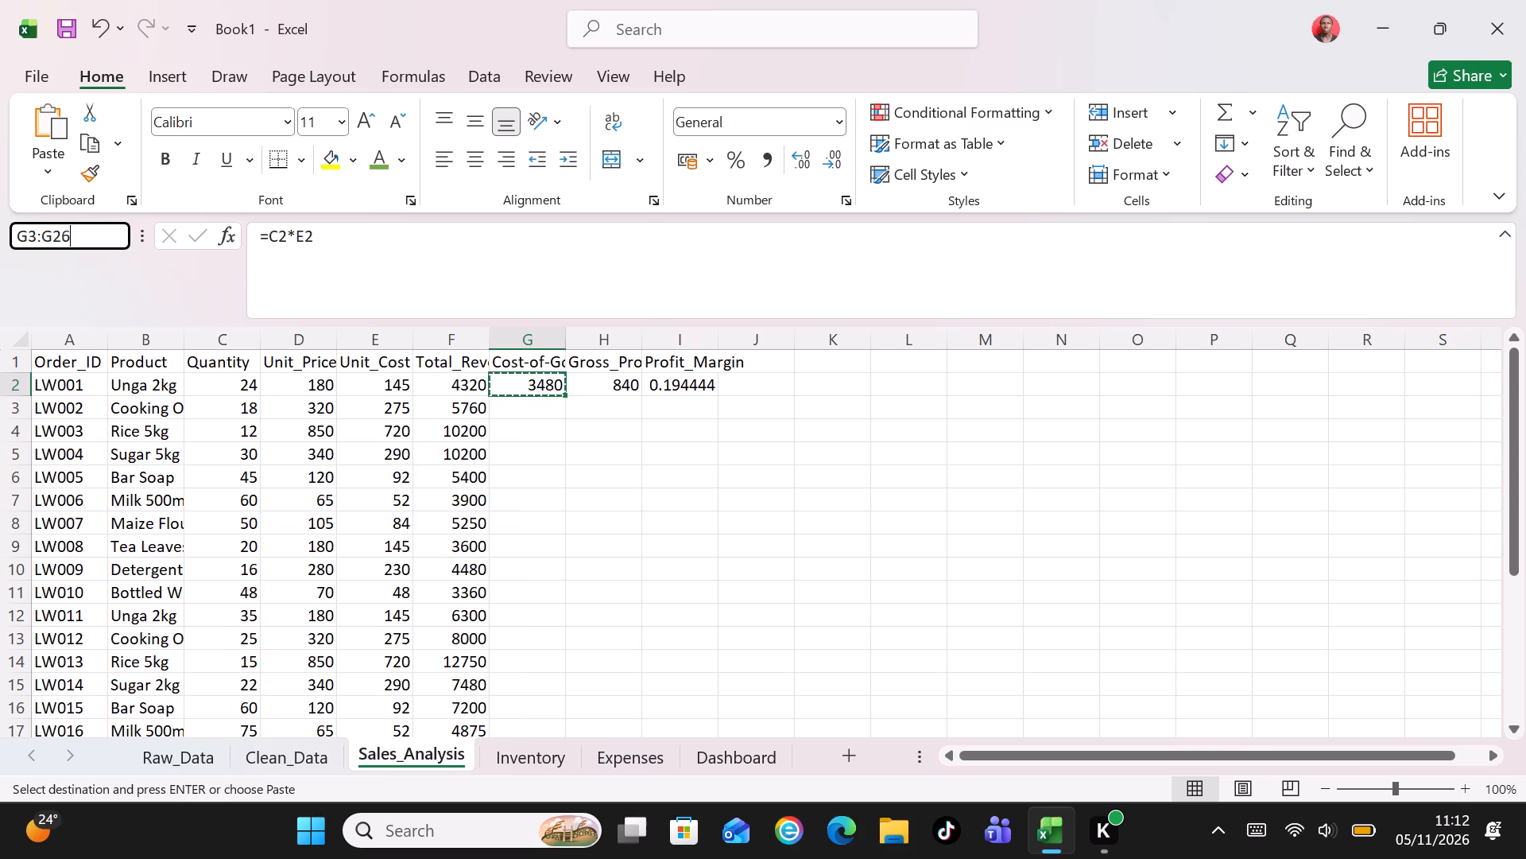
{"action": "key", "text": "Return"}
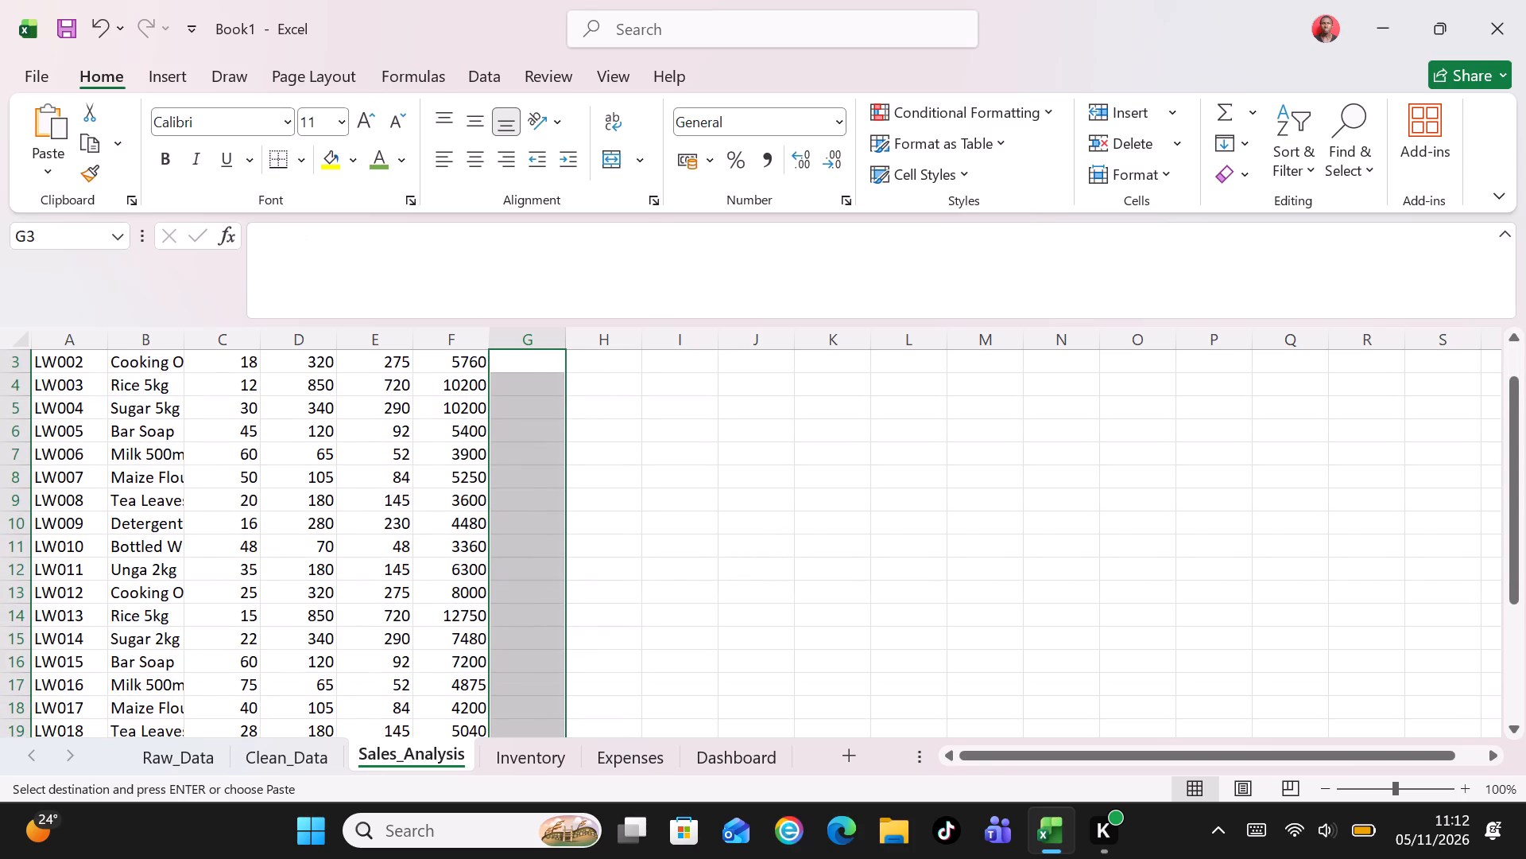
{"action": "key", "text": "ctrl+v"}
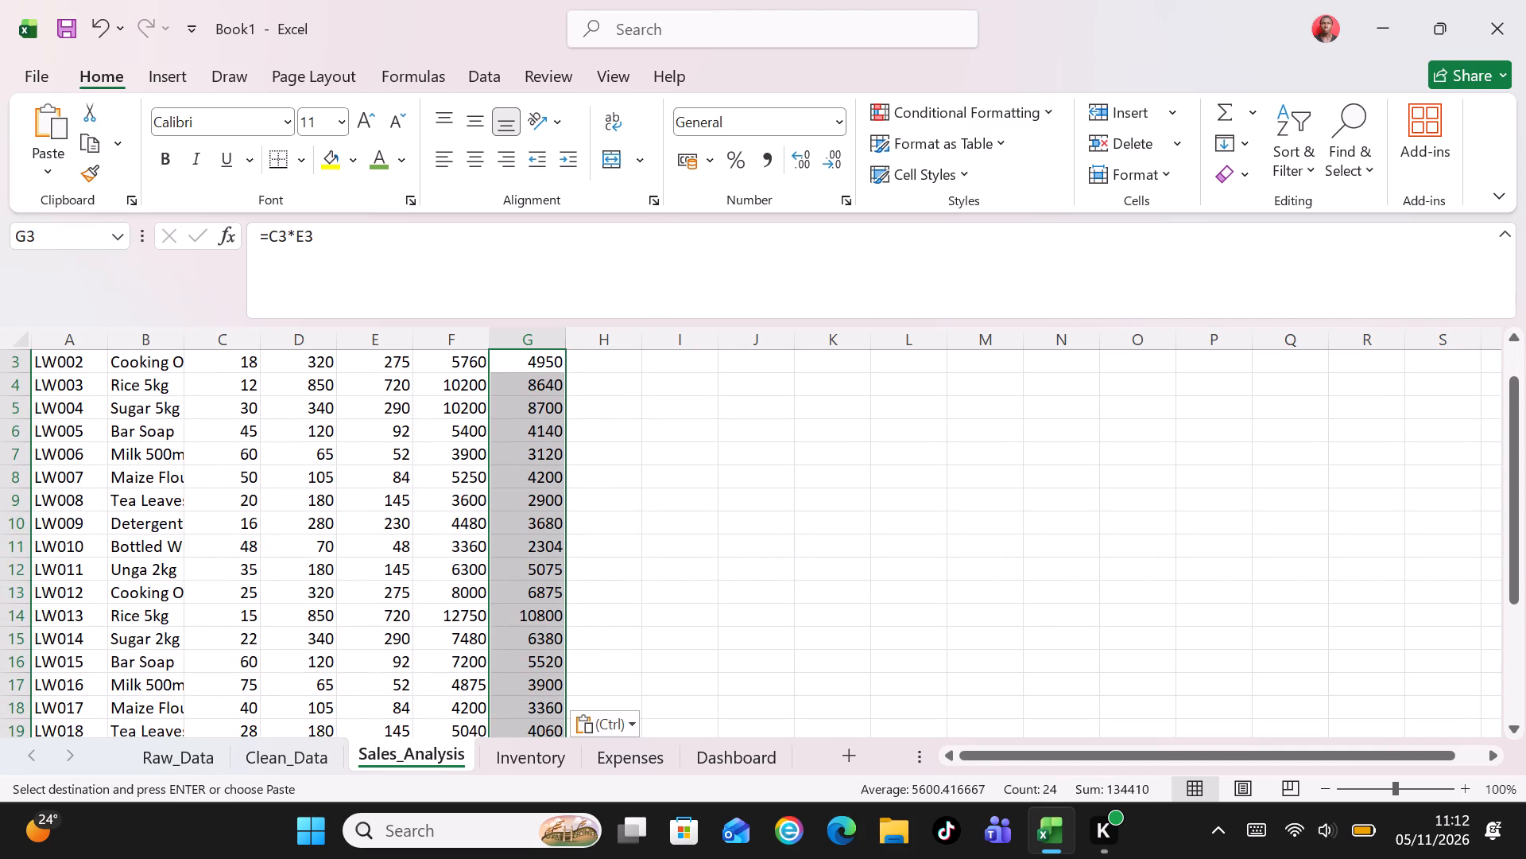
Copy the gross profit formula from H2 into H3:H26.
{"action": "key", "text": "Page_Up"}
{"action": "key", "text": "Page_Up"}
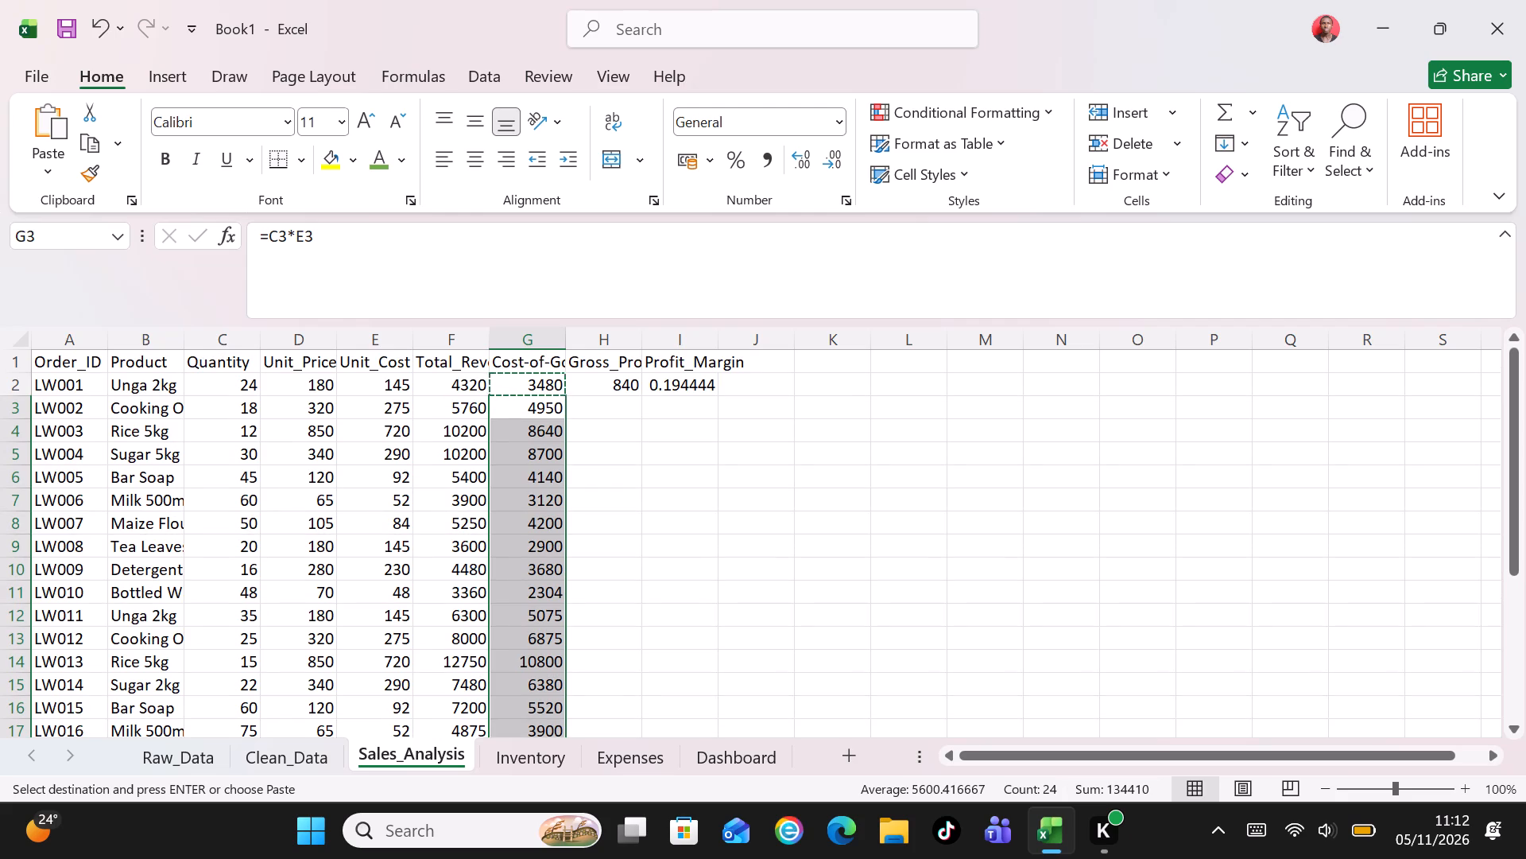
{"action": "left_click", "coordinate": [610, 388]}
{"action": "key", "text": "ctrl+c"}
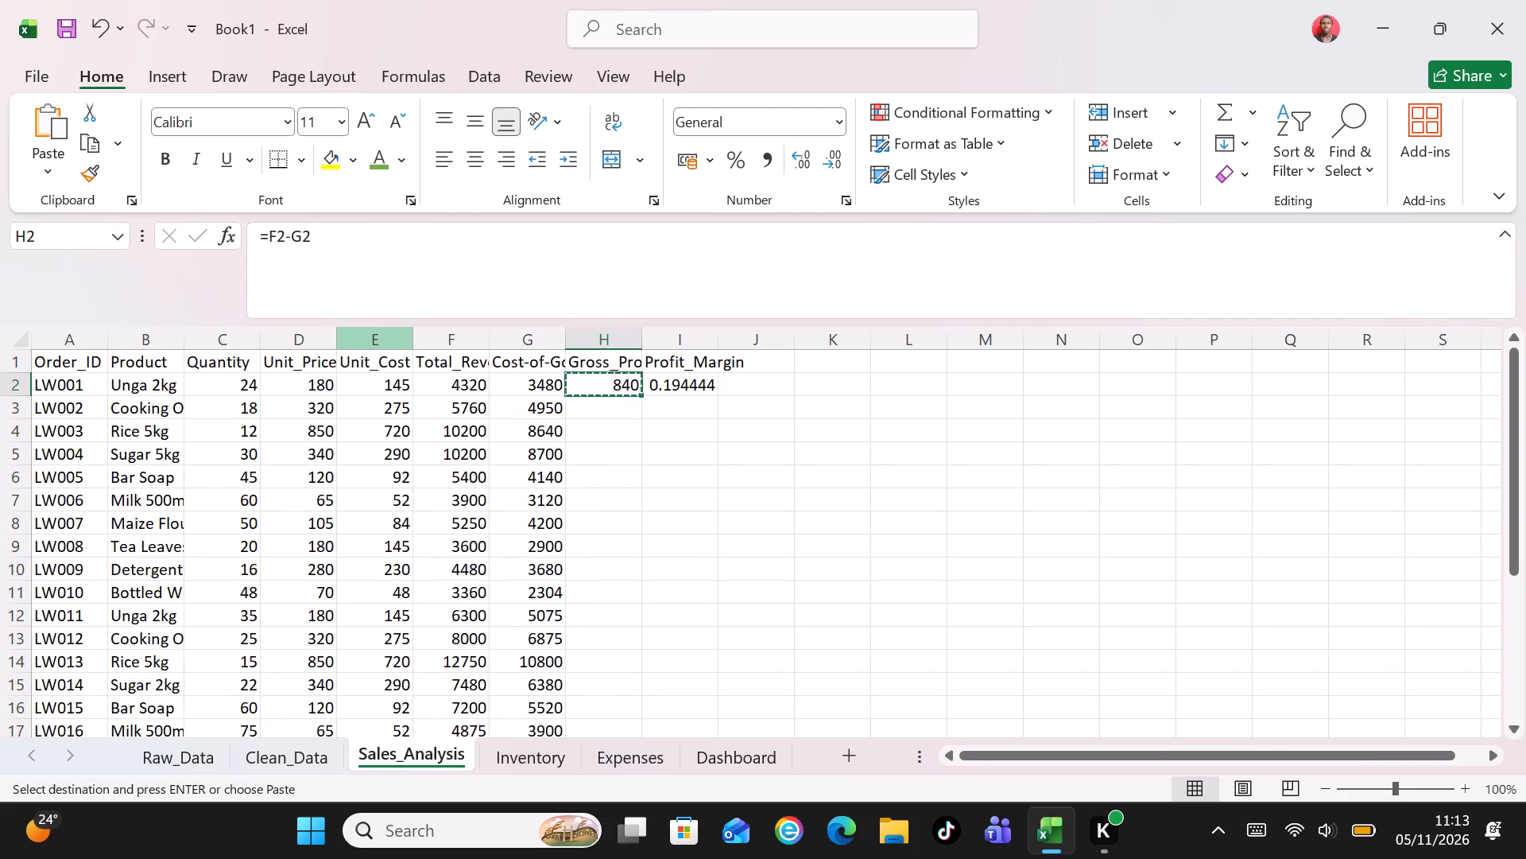
{"action": "left_click", "coordinate": [52, 244]}
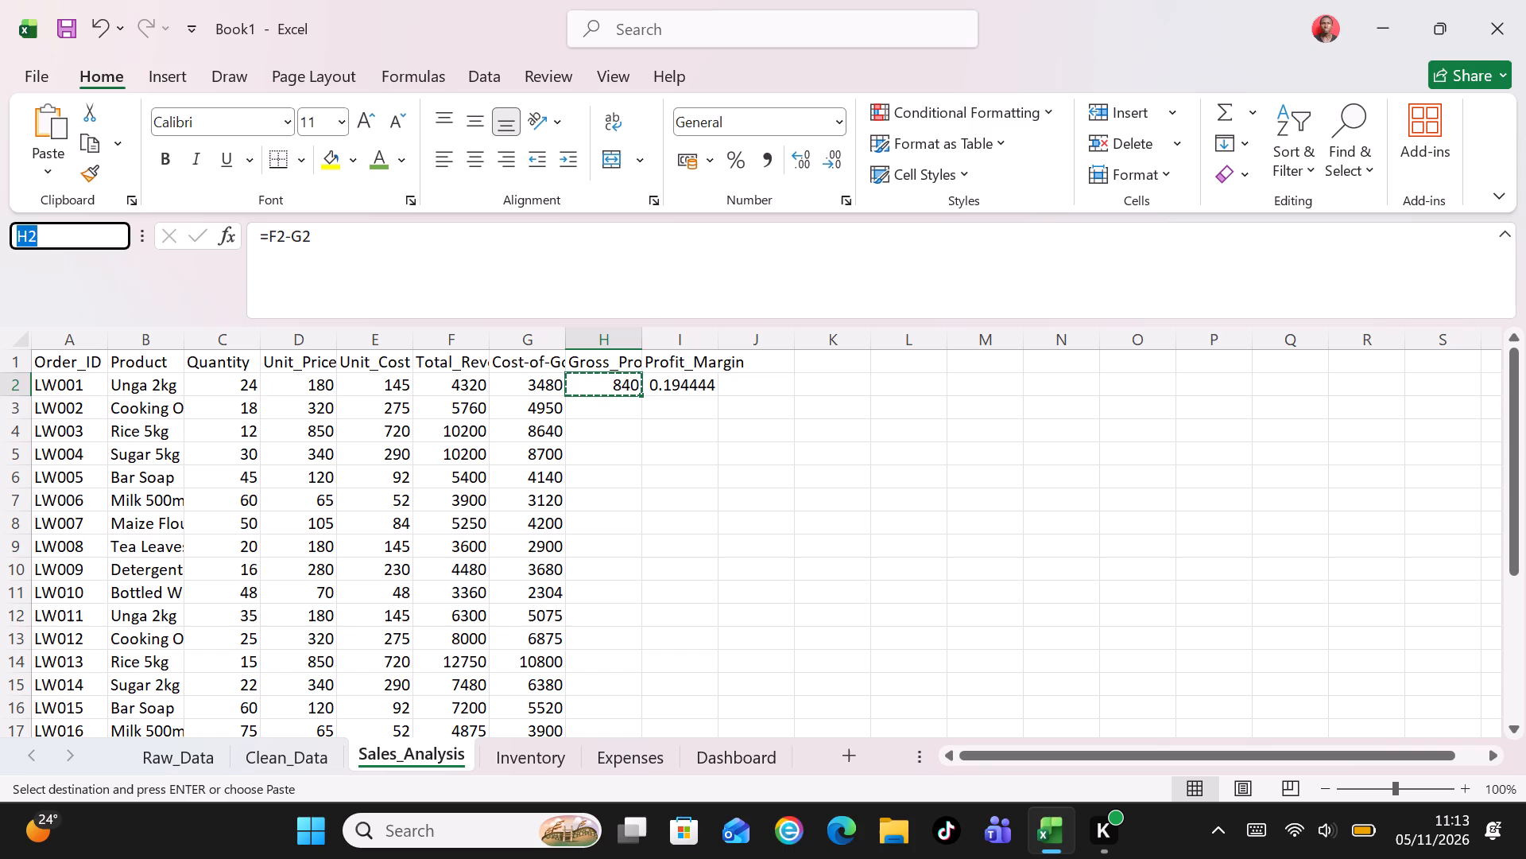
{"action": "key", "text": "BackSpace"}
{"action": "type", "text": "H3"}
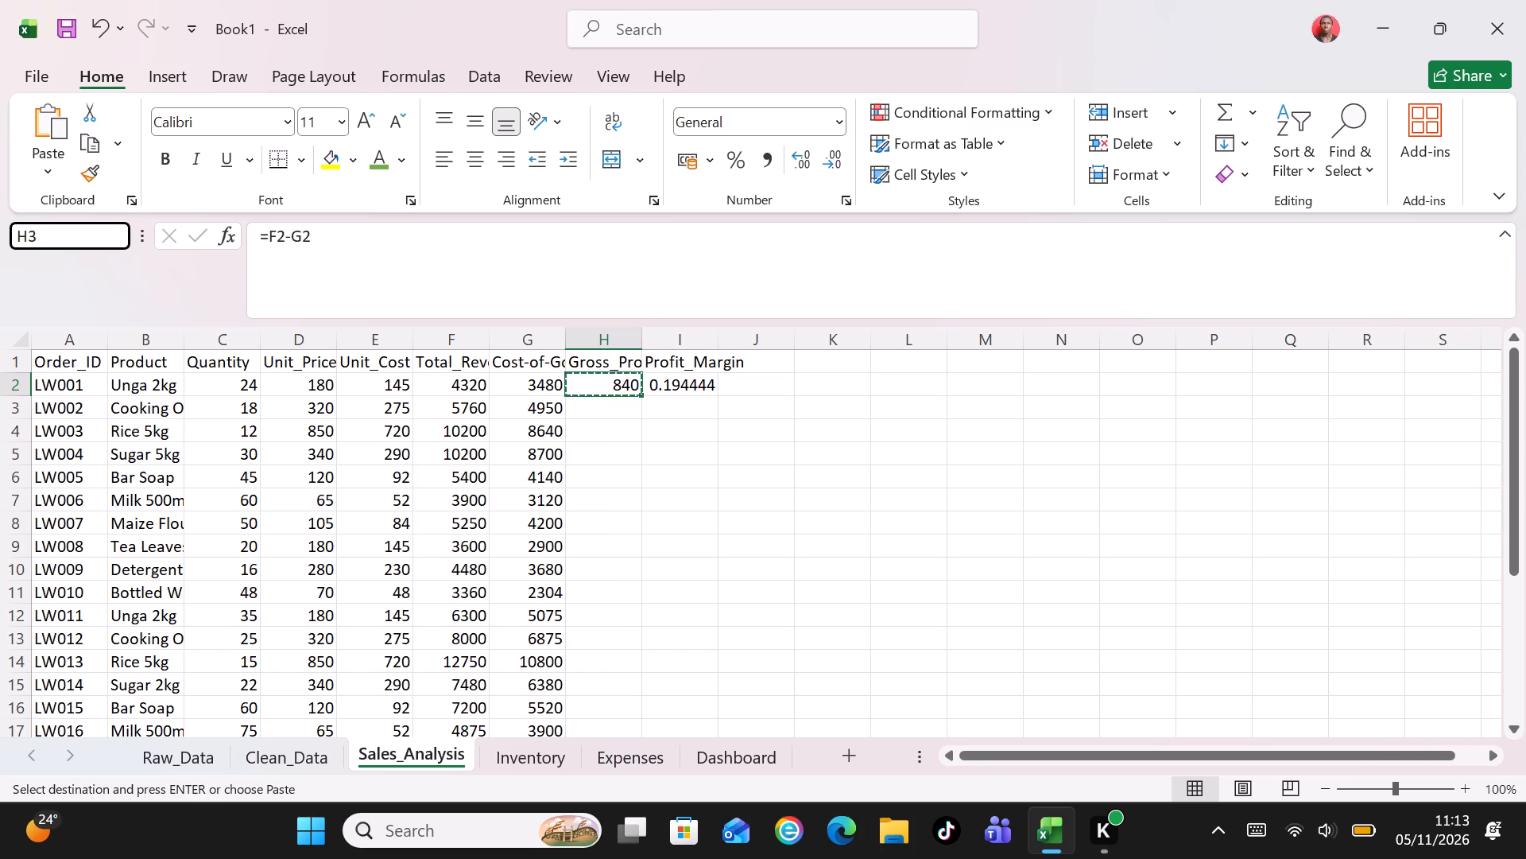
{"action": "key", "text": "shift+colon"}
{"action": "type", "text": "H26"}
{"action": "key", "text": "Return"}
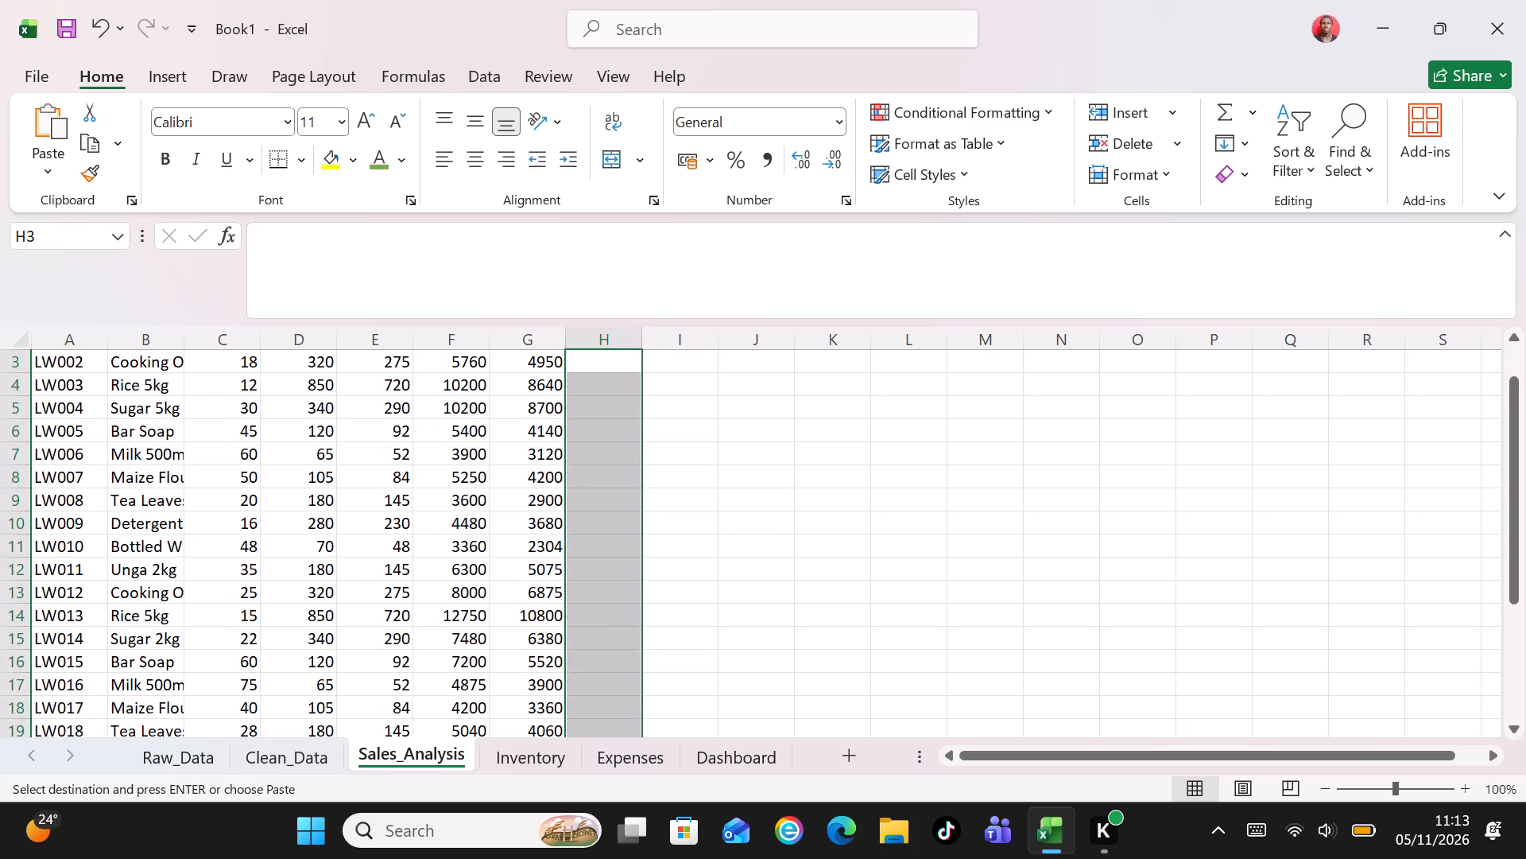
{"action": "key", "text": "ctrl+v"}
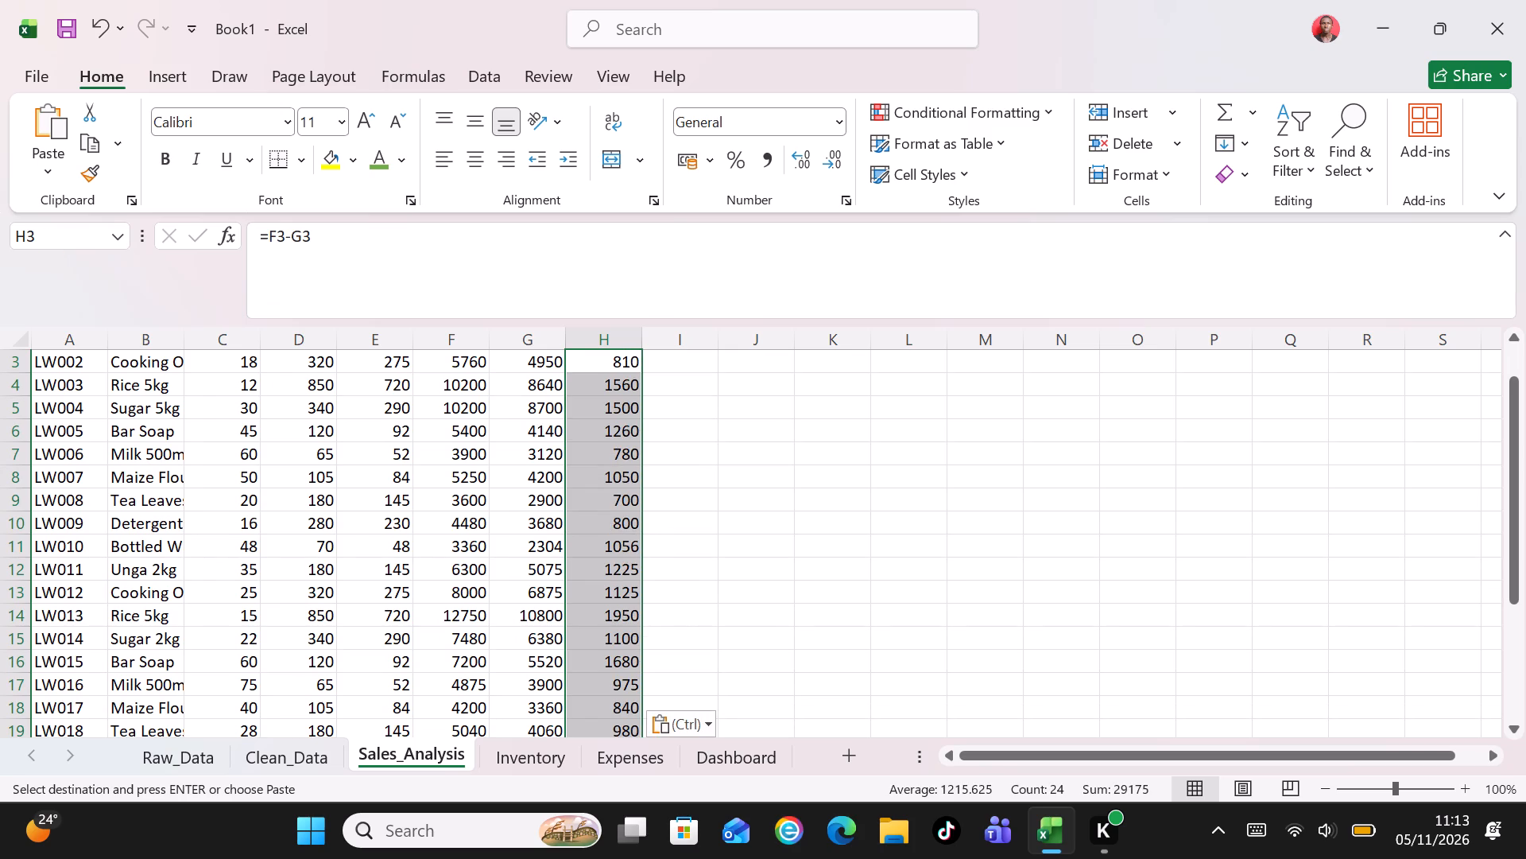
Format the Profit_Margin value in I2 as a percentage.
{"action": "key", "text": "Page_Up"}
{"action": "key", "text": "Page_Up"}
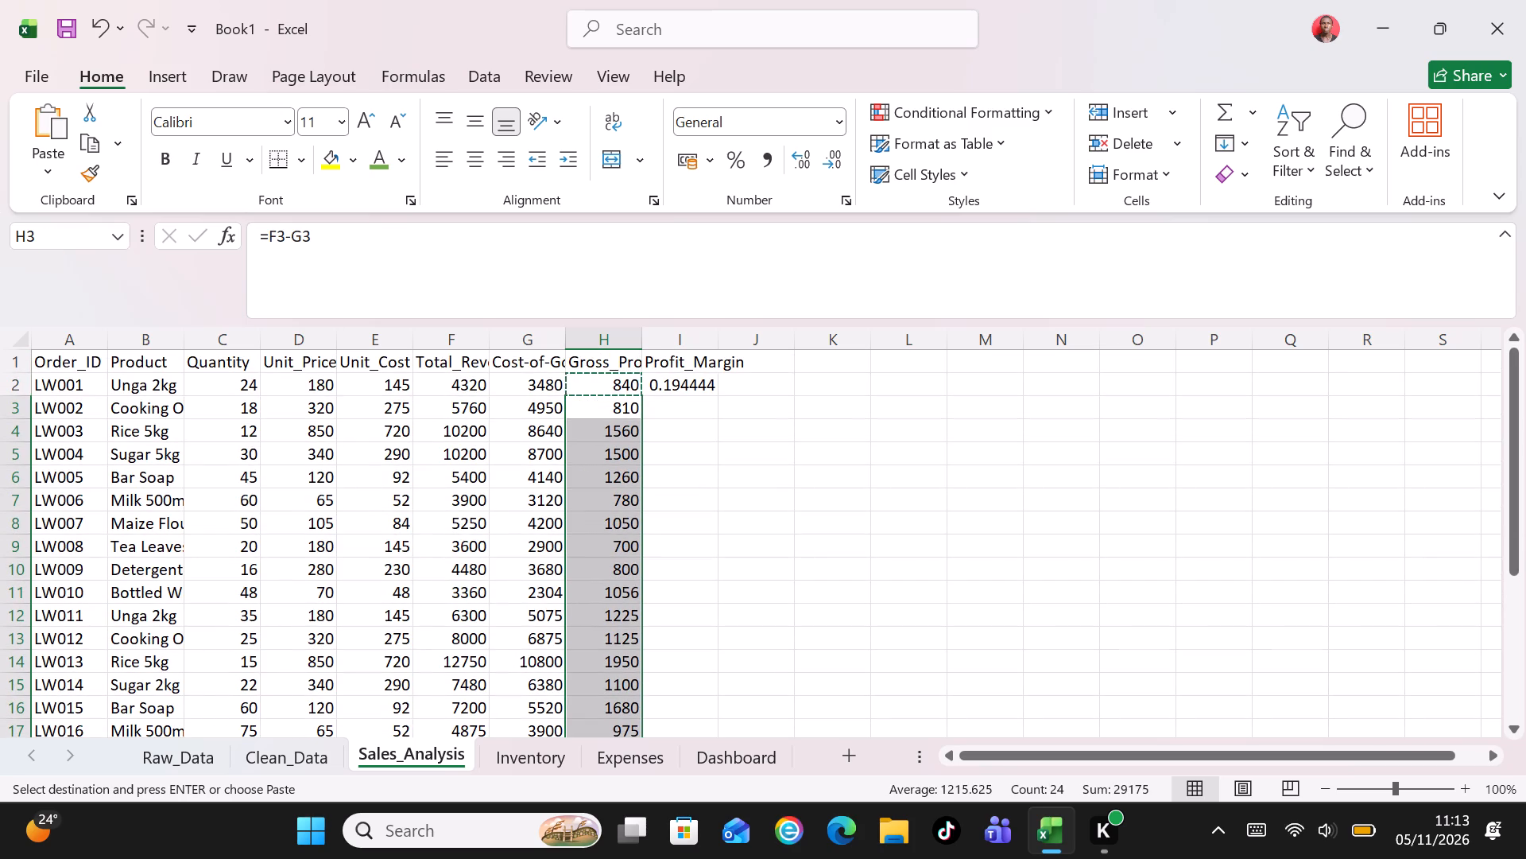
{"action": "left_click", "coordinate": [683, 384]}
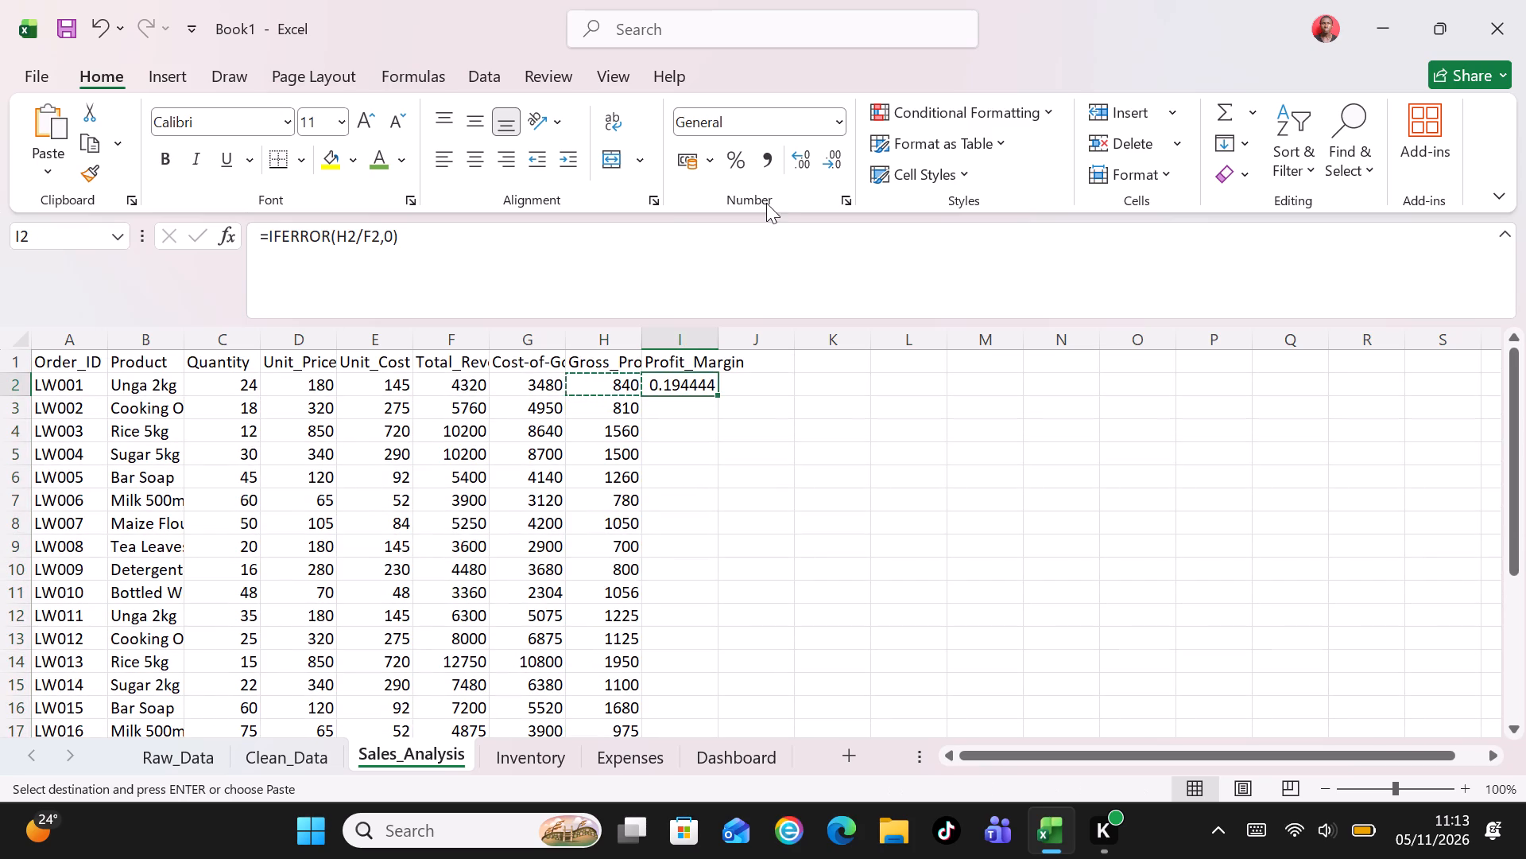
{"action": "left_click", "coordinate": [726, 157]}
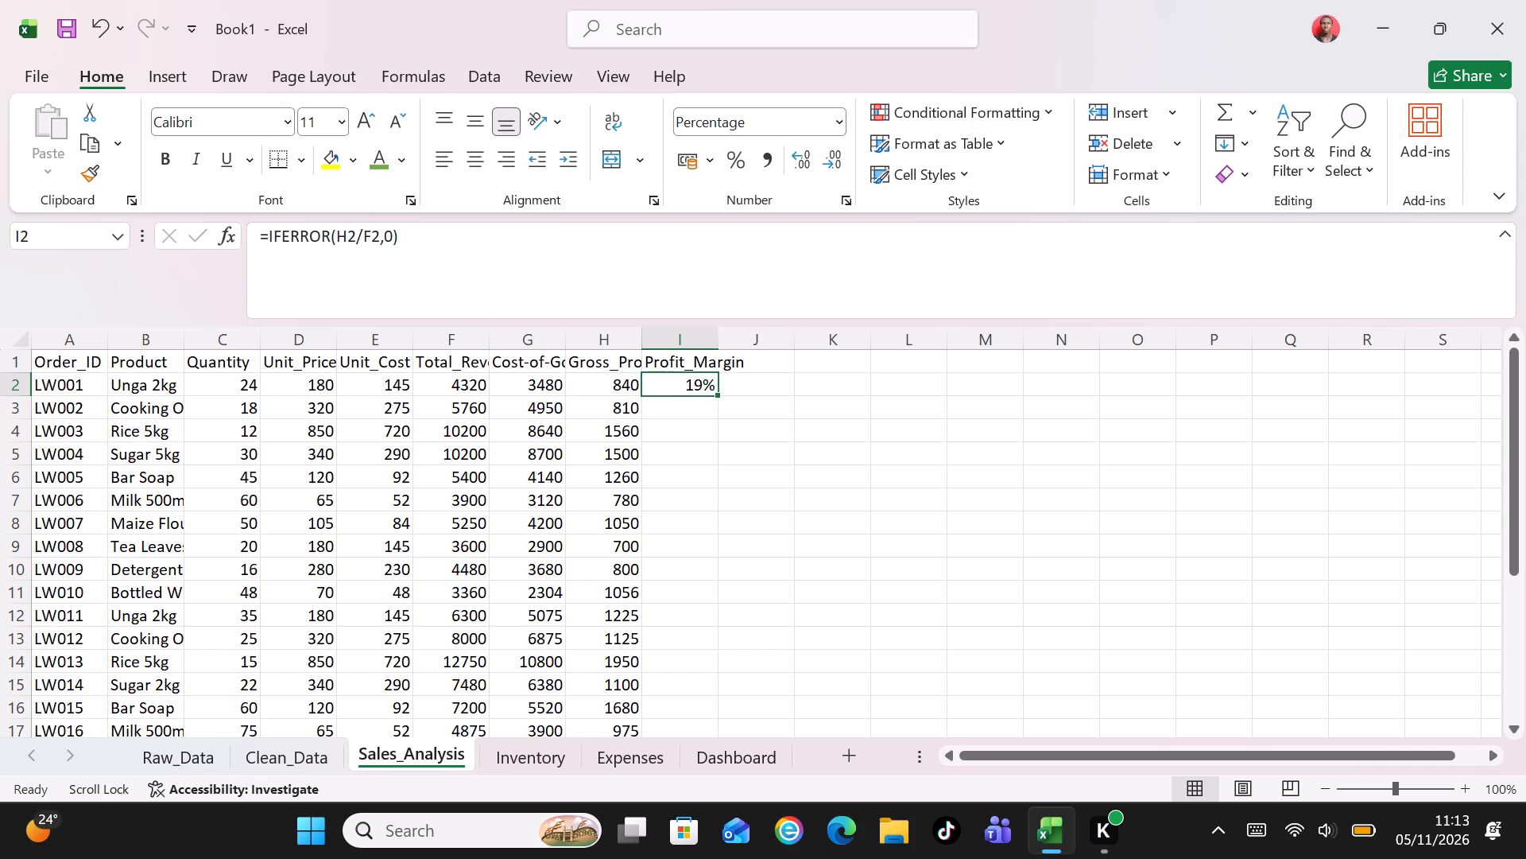
Copy the percentage-formatted profit margin formula from I2 into I3:I26.
{"action": "left_click", "coordinate": [680, 388]}
{"action": "key", "text": "ctrl+c"}
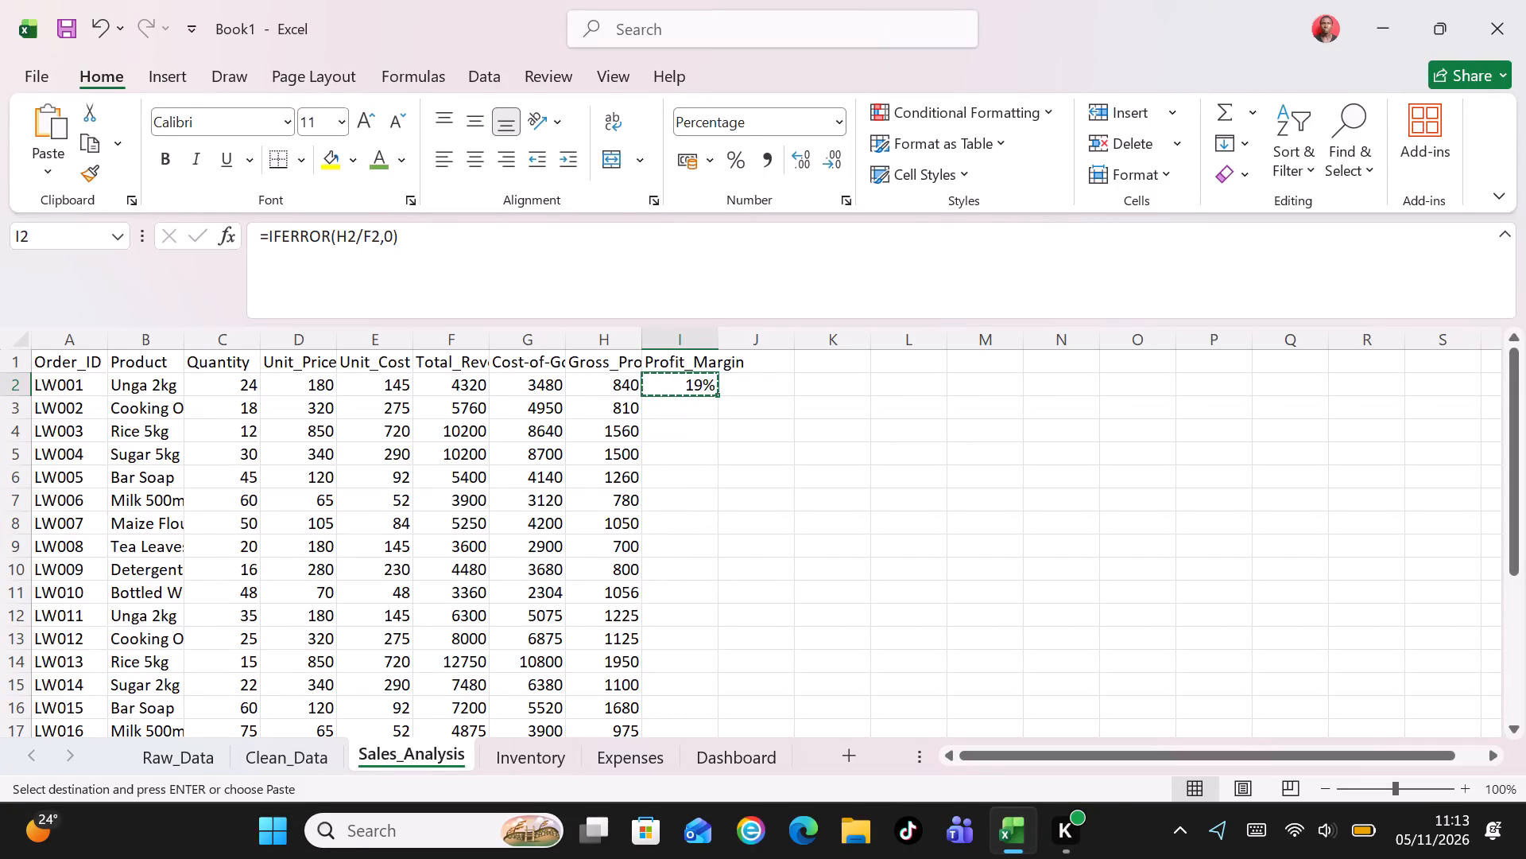
{"action": "left_click", "coordinate": [45, 237]}
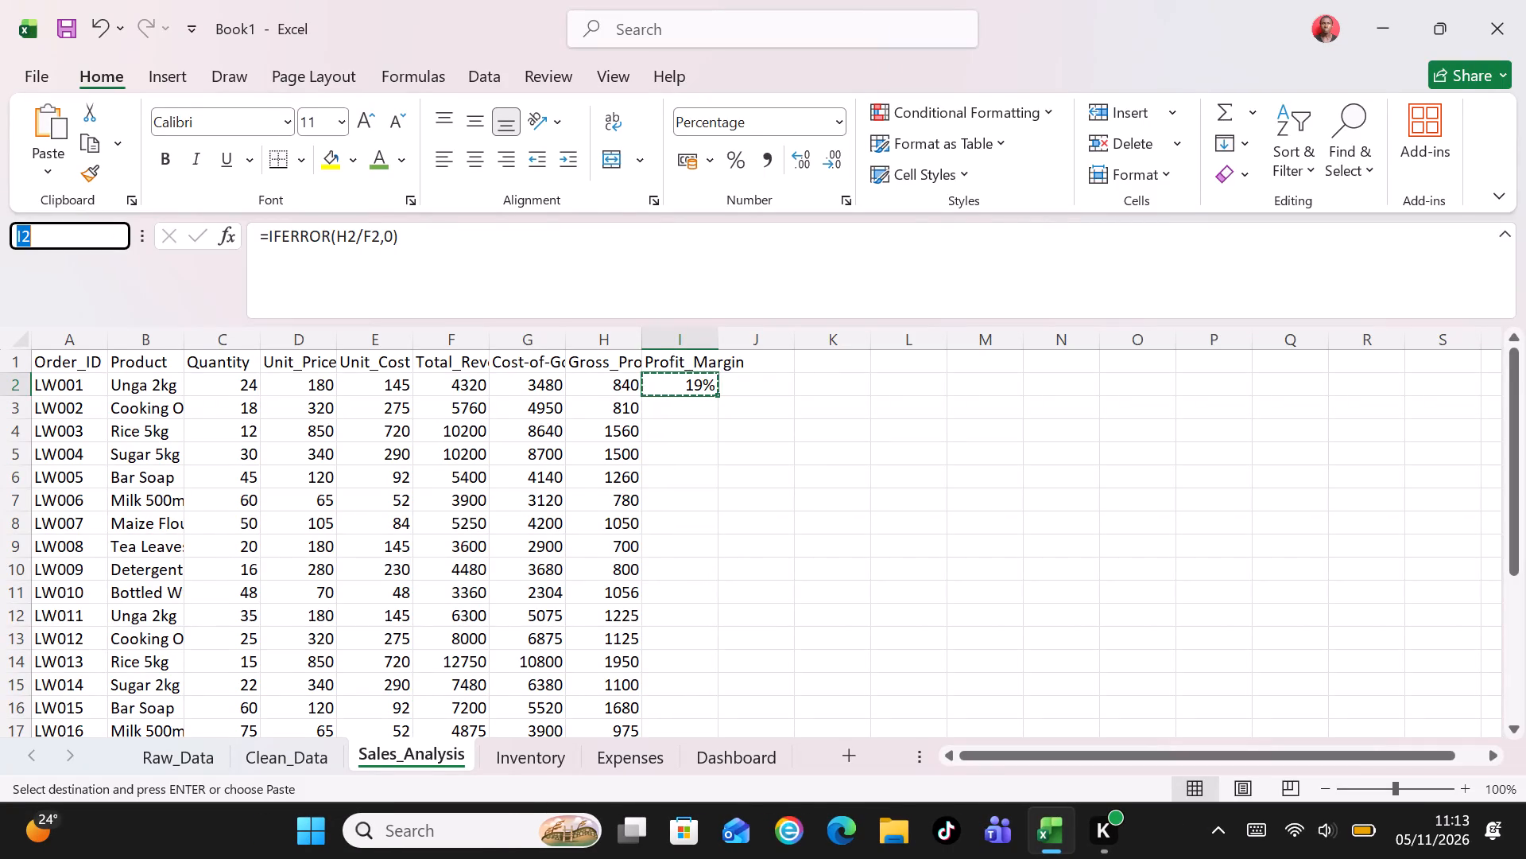
{"action": "key", "text": "BackSpace"}
{"action": "type", "text": "I3"}
{"action": "key", "text": "shift+colon"}
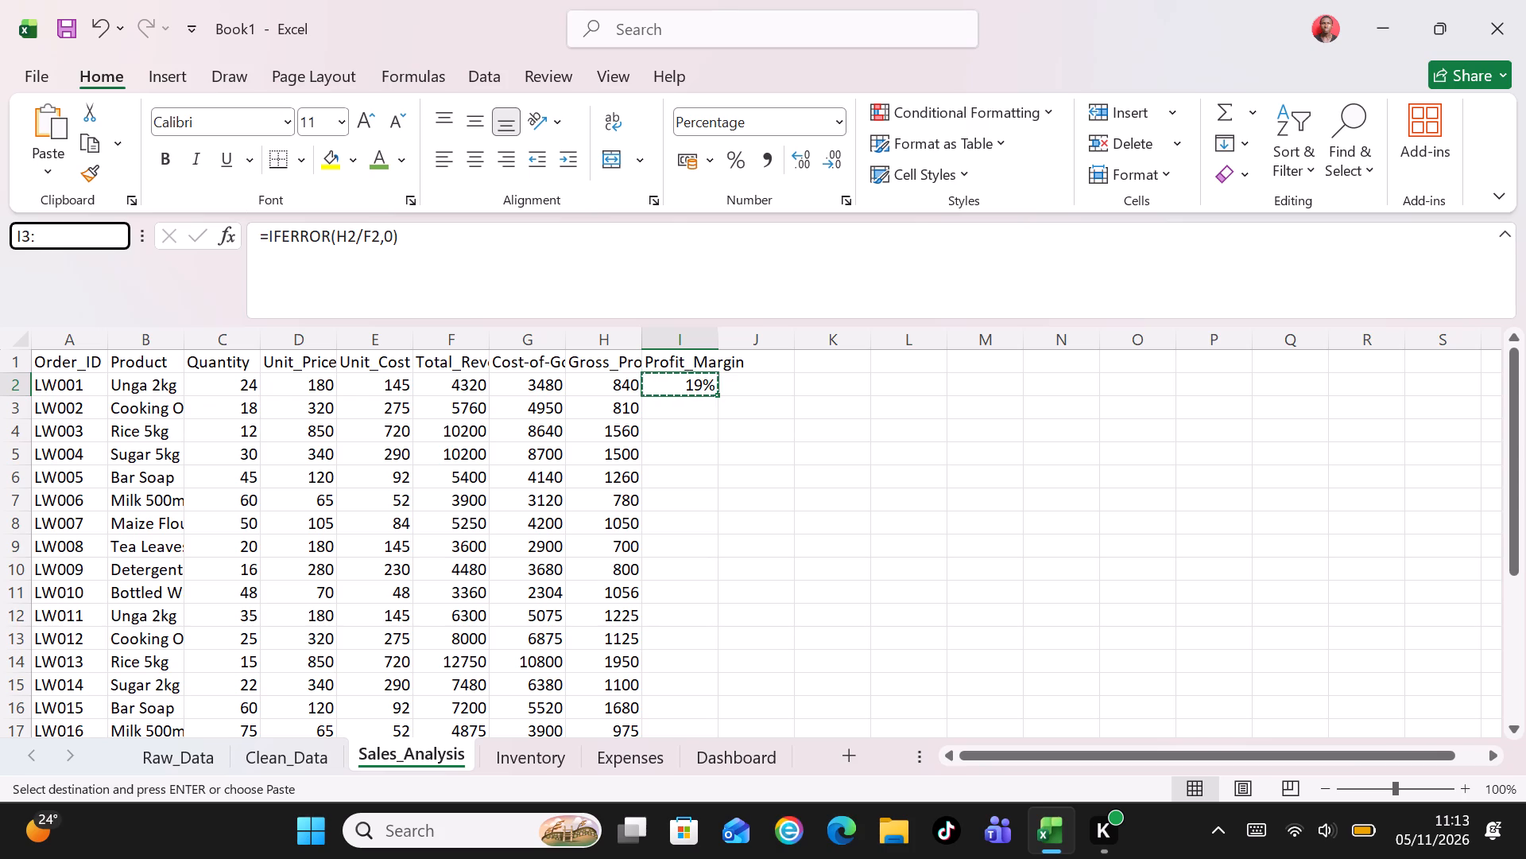
{"action": "type", "text": "I26"}
{"action": "key", "text": "Return"}
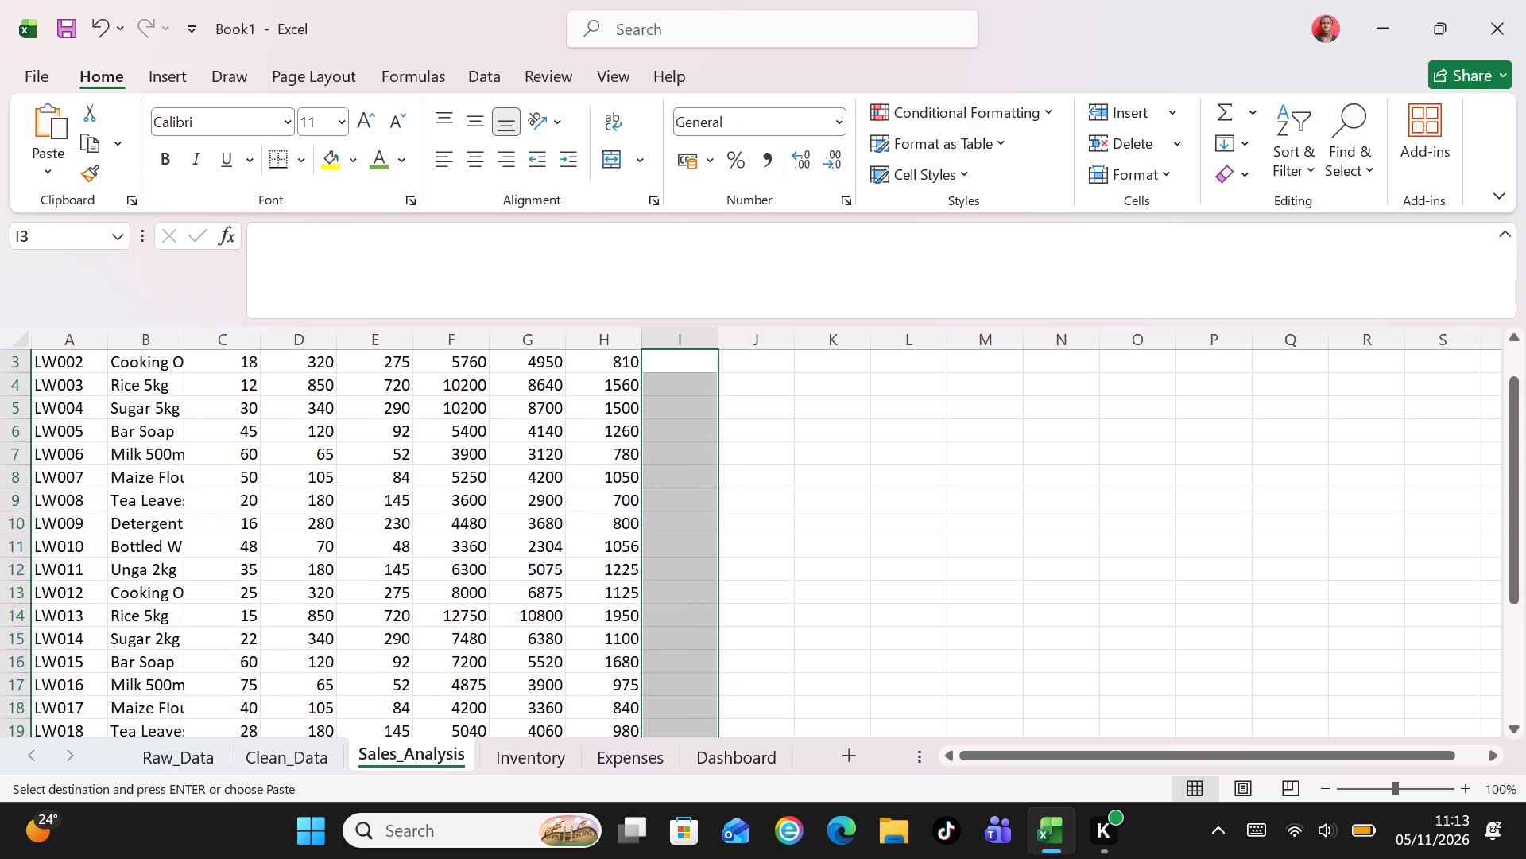
{"action": "key", "text": "ctrl+v"}
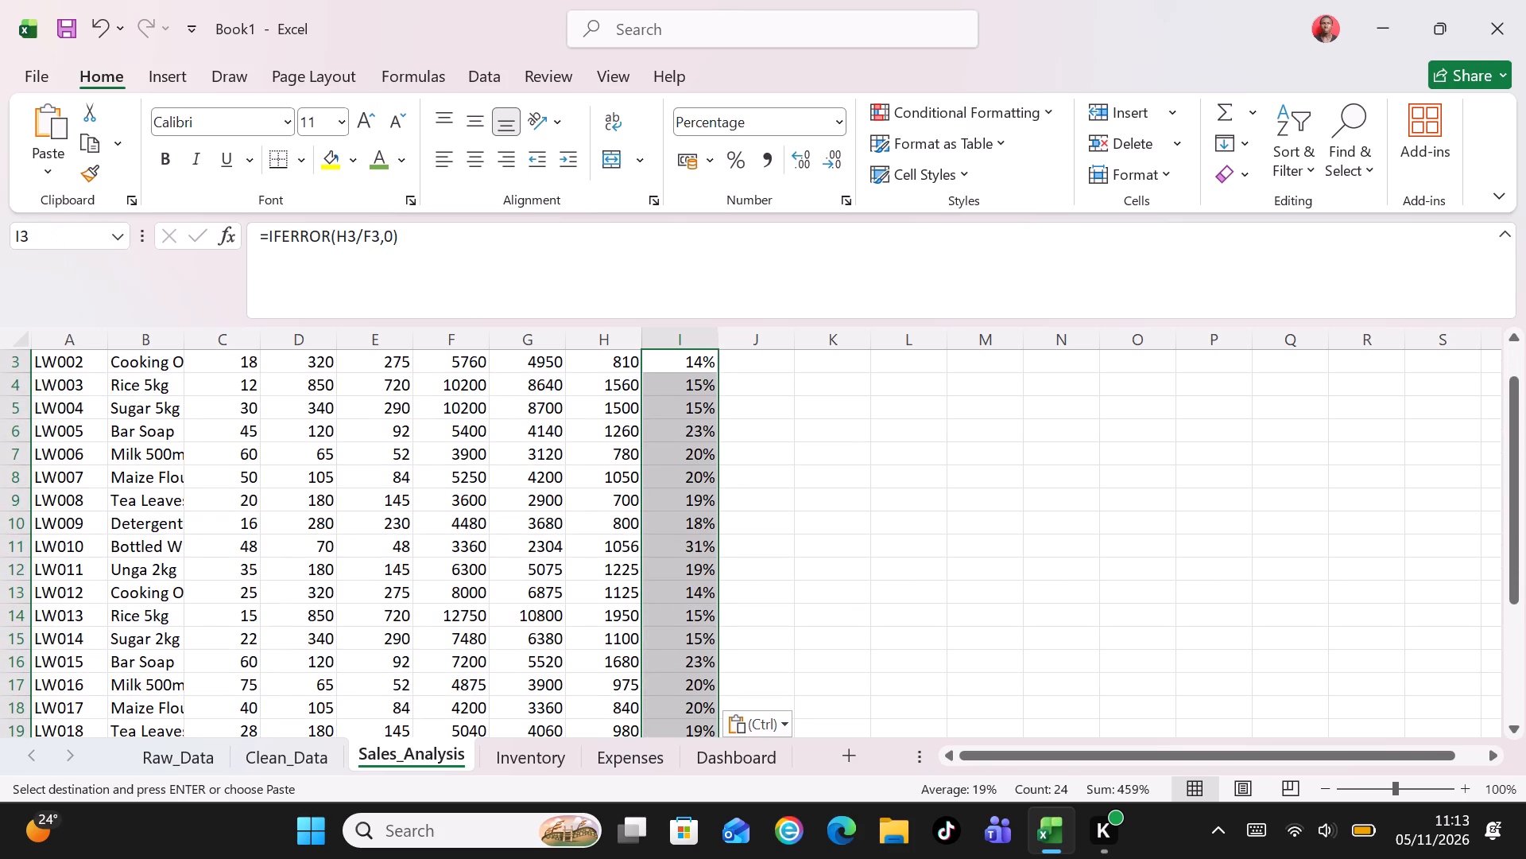
{"action": "key", "text": "Page_Up"}
{"action": "key", "text": "Page_Up"}
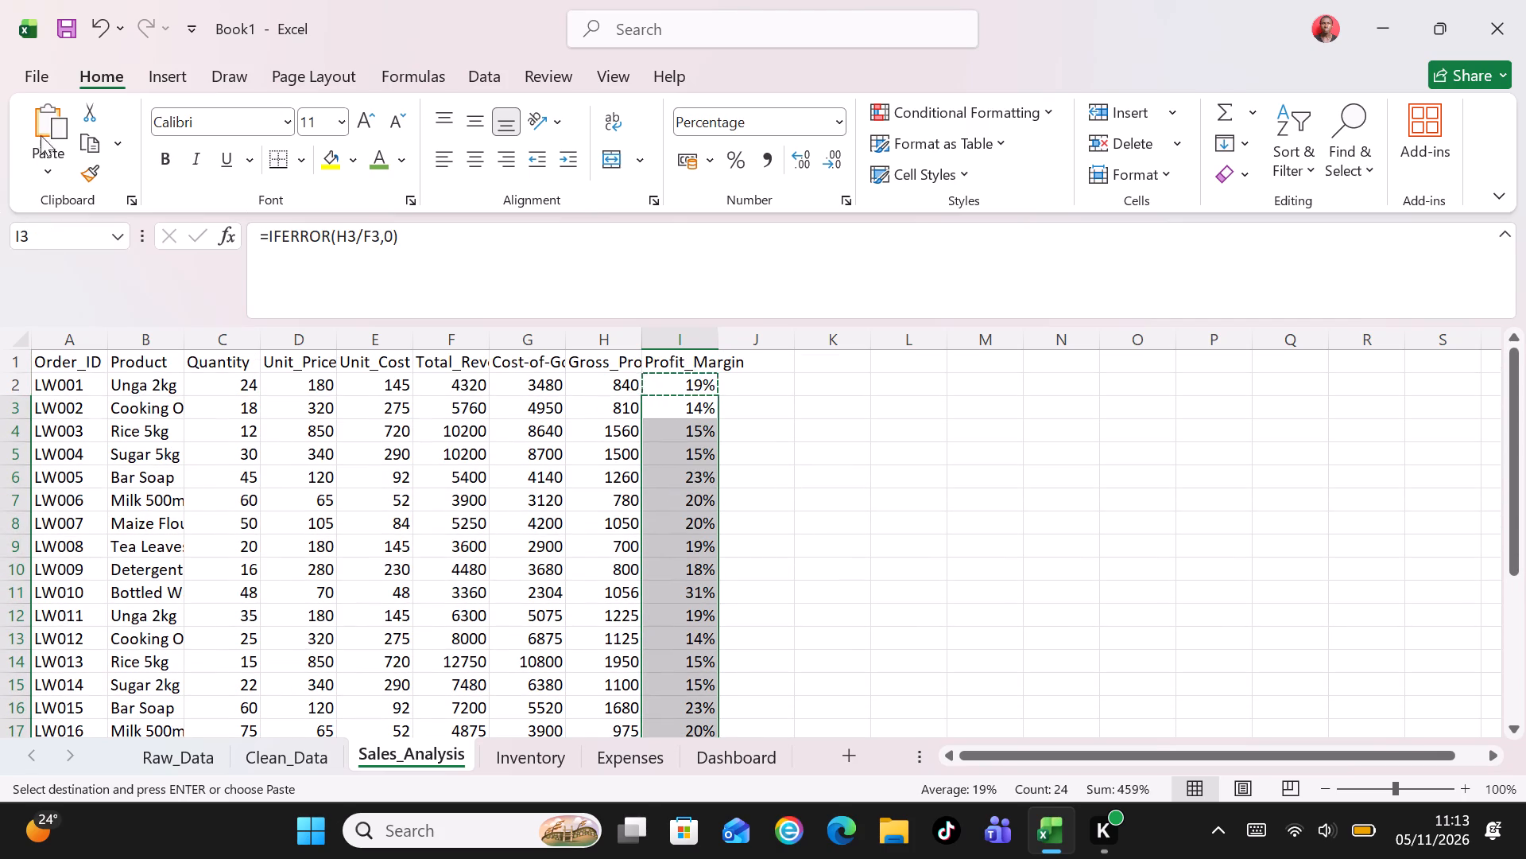
{"action": "left_click", "coordinate": [680, 386]}
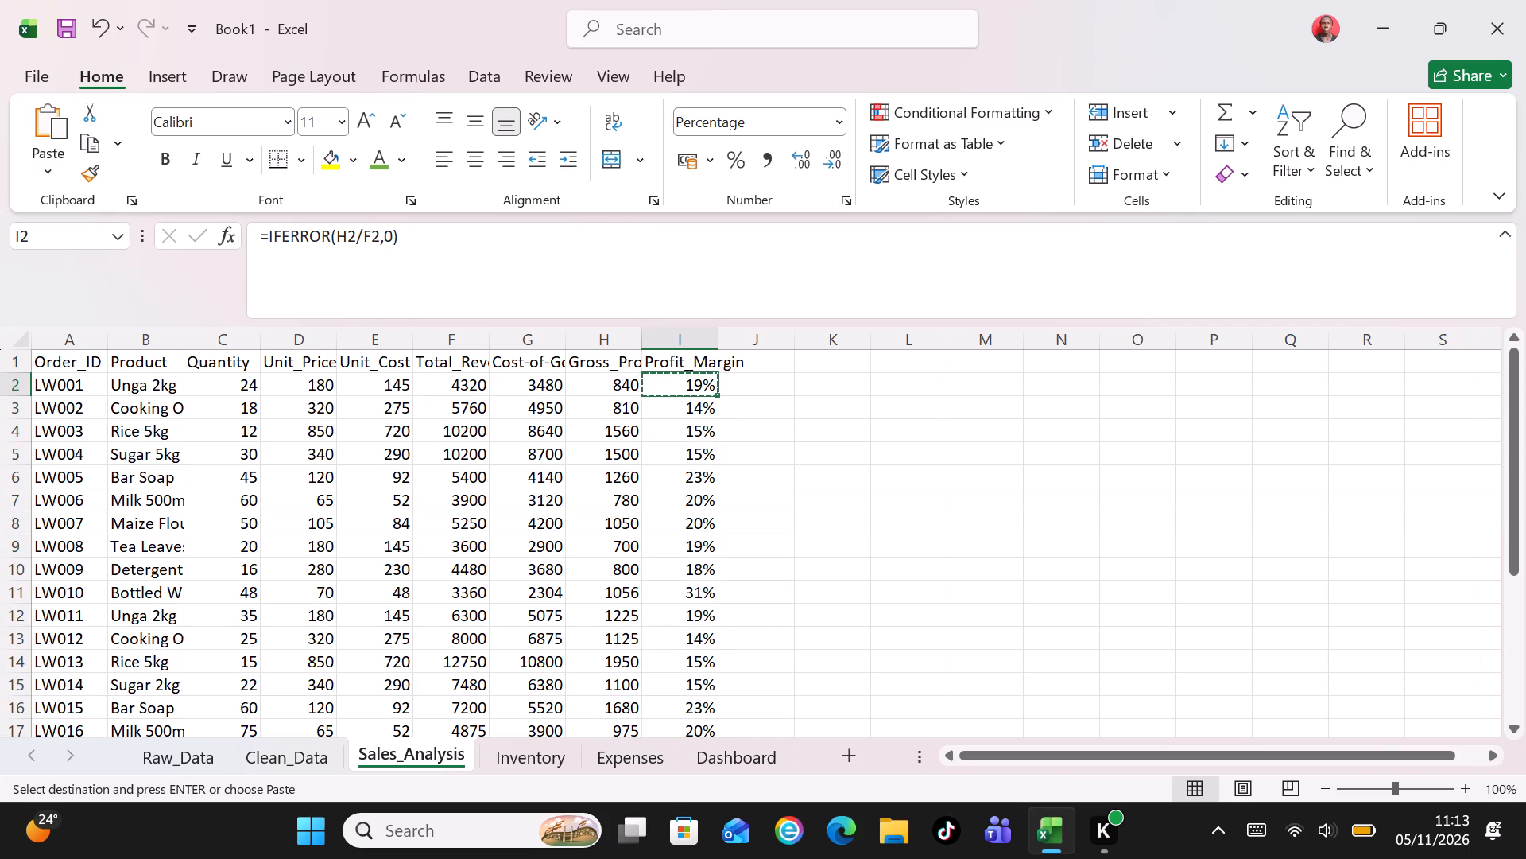
Auto-fit the widths of the Product and Quantity columns to their contents.
{"action": "triple_click", "coordinate": [183, 342]}
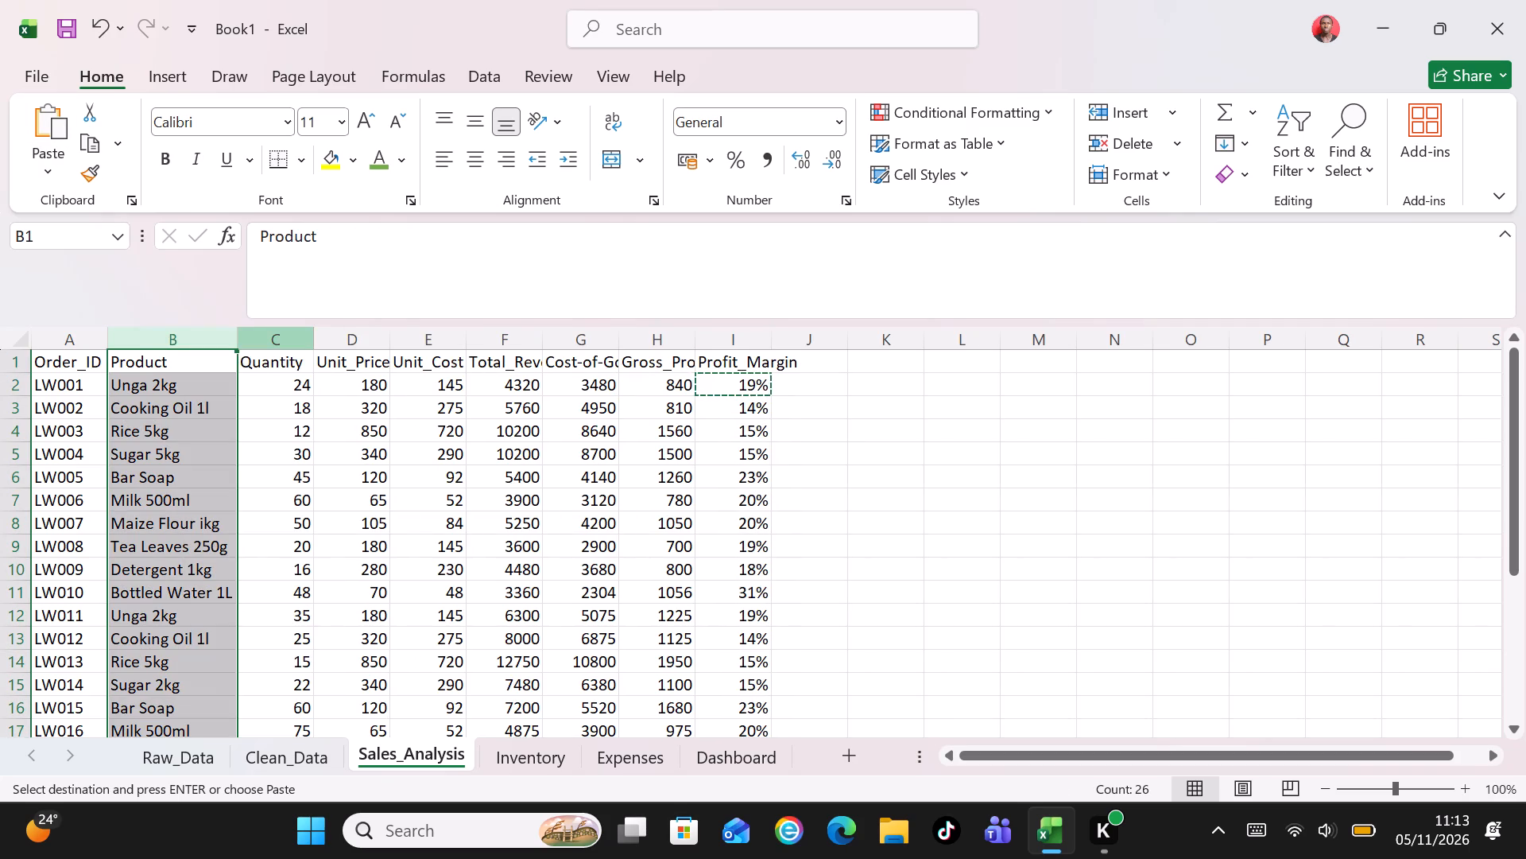
{"action": "double_click", "coordinate": [312, 340]}
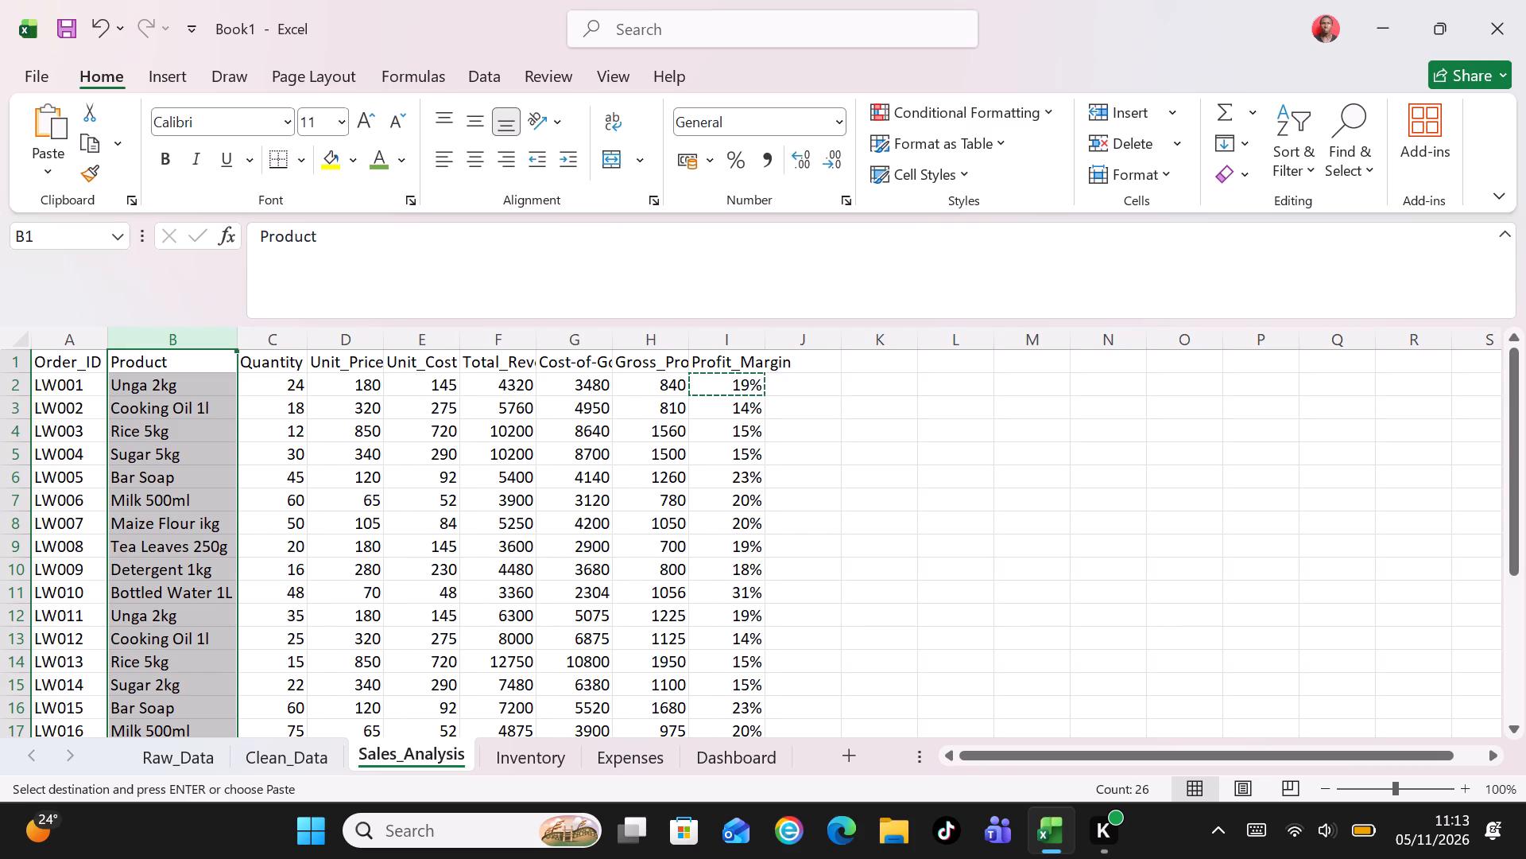
Format the header row A1:I1 in bold with the standard light green font colour.
{"action": "left_click", "coordinate": [86, 363]}
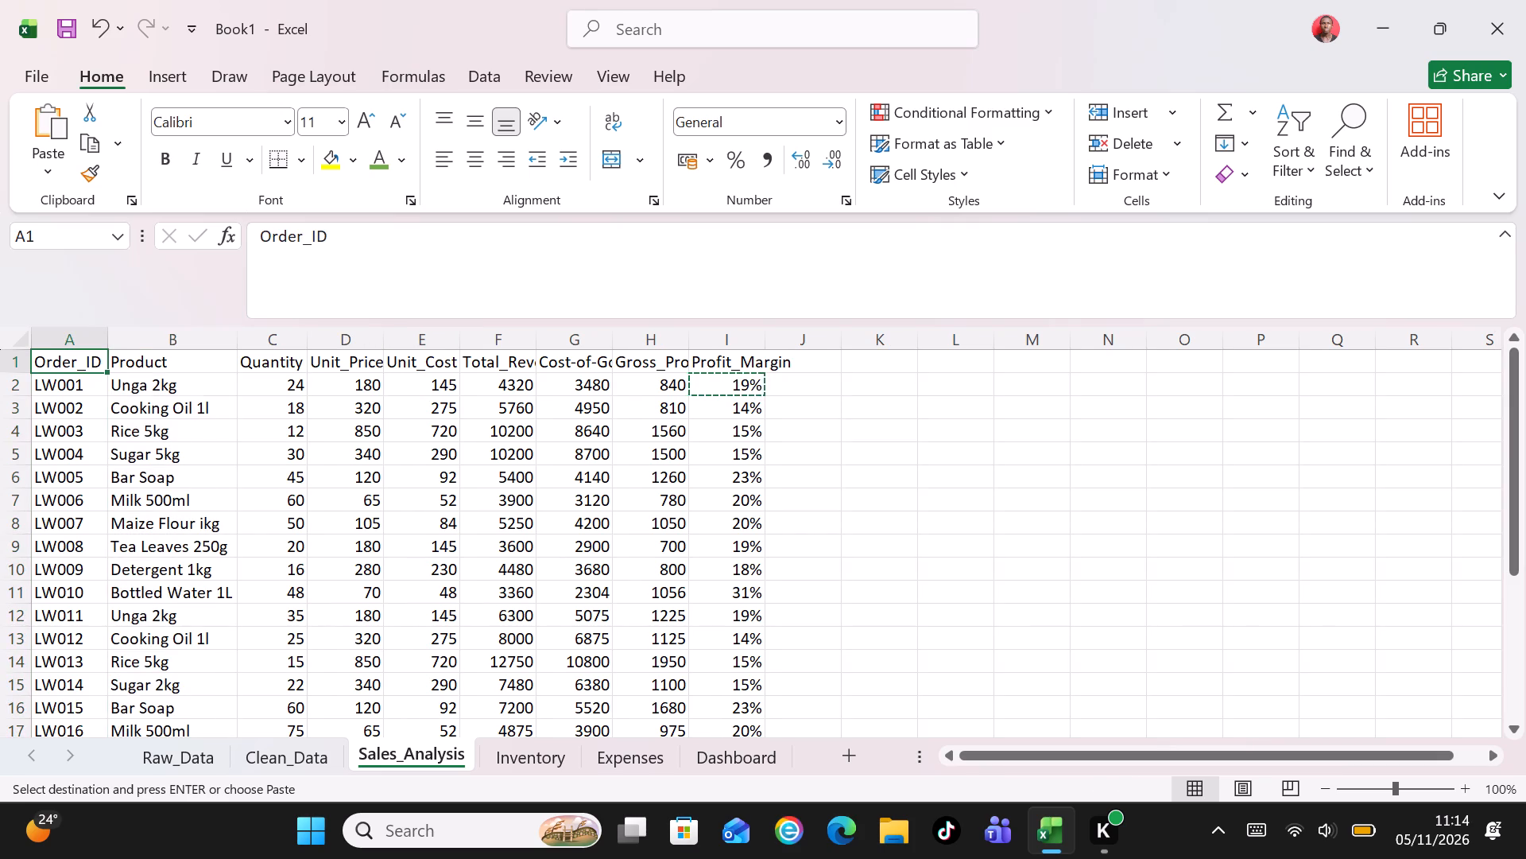
{"action": "left_click", "coordinate": [63, 227]}
{"action": "key", "text": "BackSpace"}
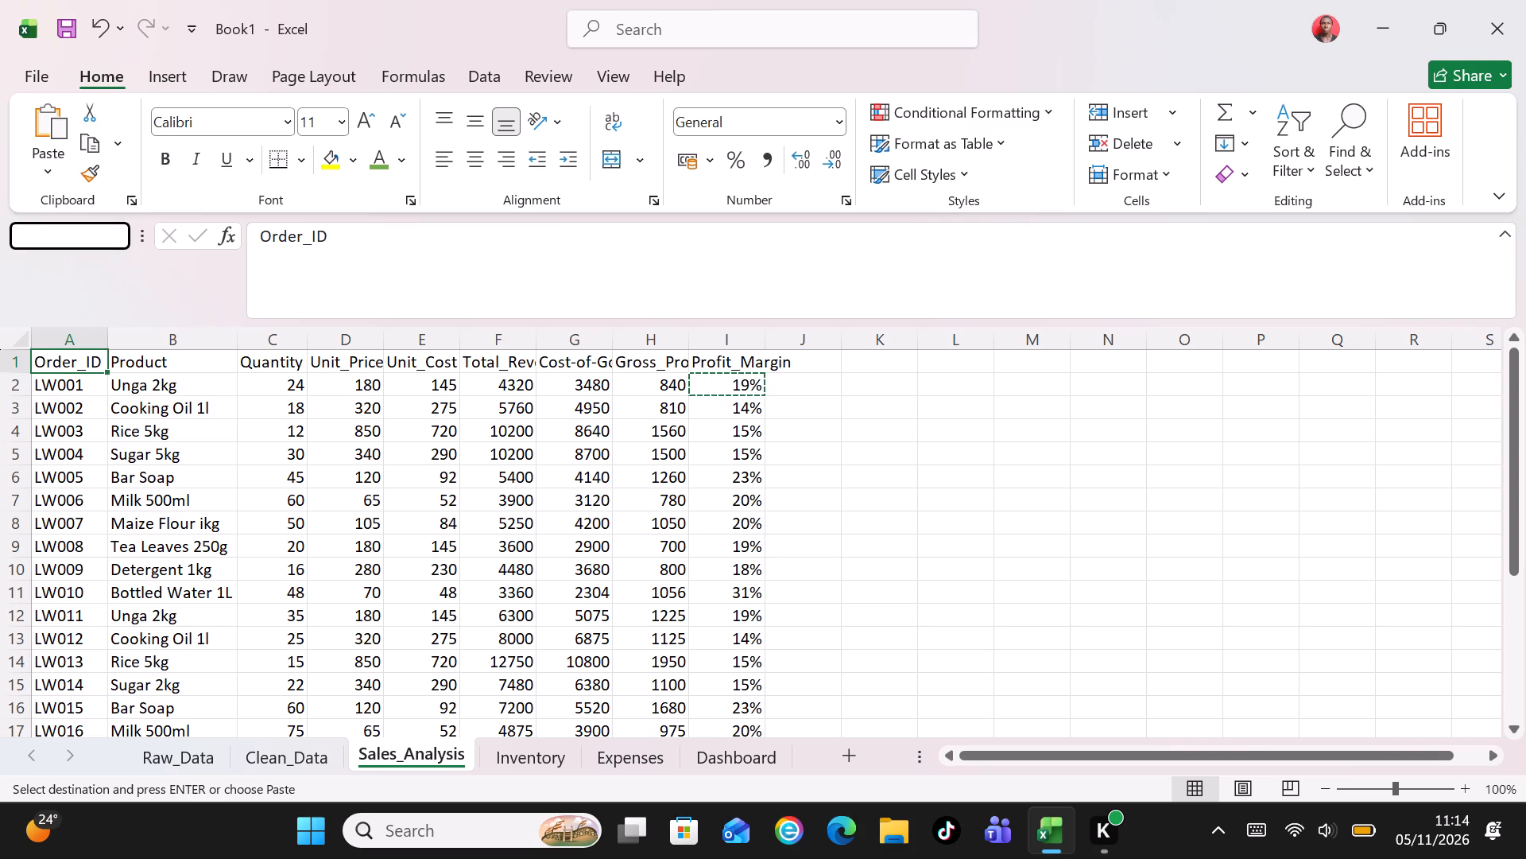
{"action": "type", "text": "A1"}
{"action": "key", "text": "shift+colon"}
{"action": "type", "text": "I1"}
{"action": "key", "text": "Return"}
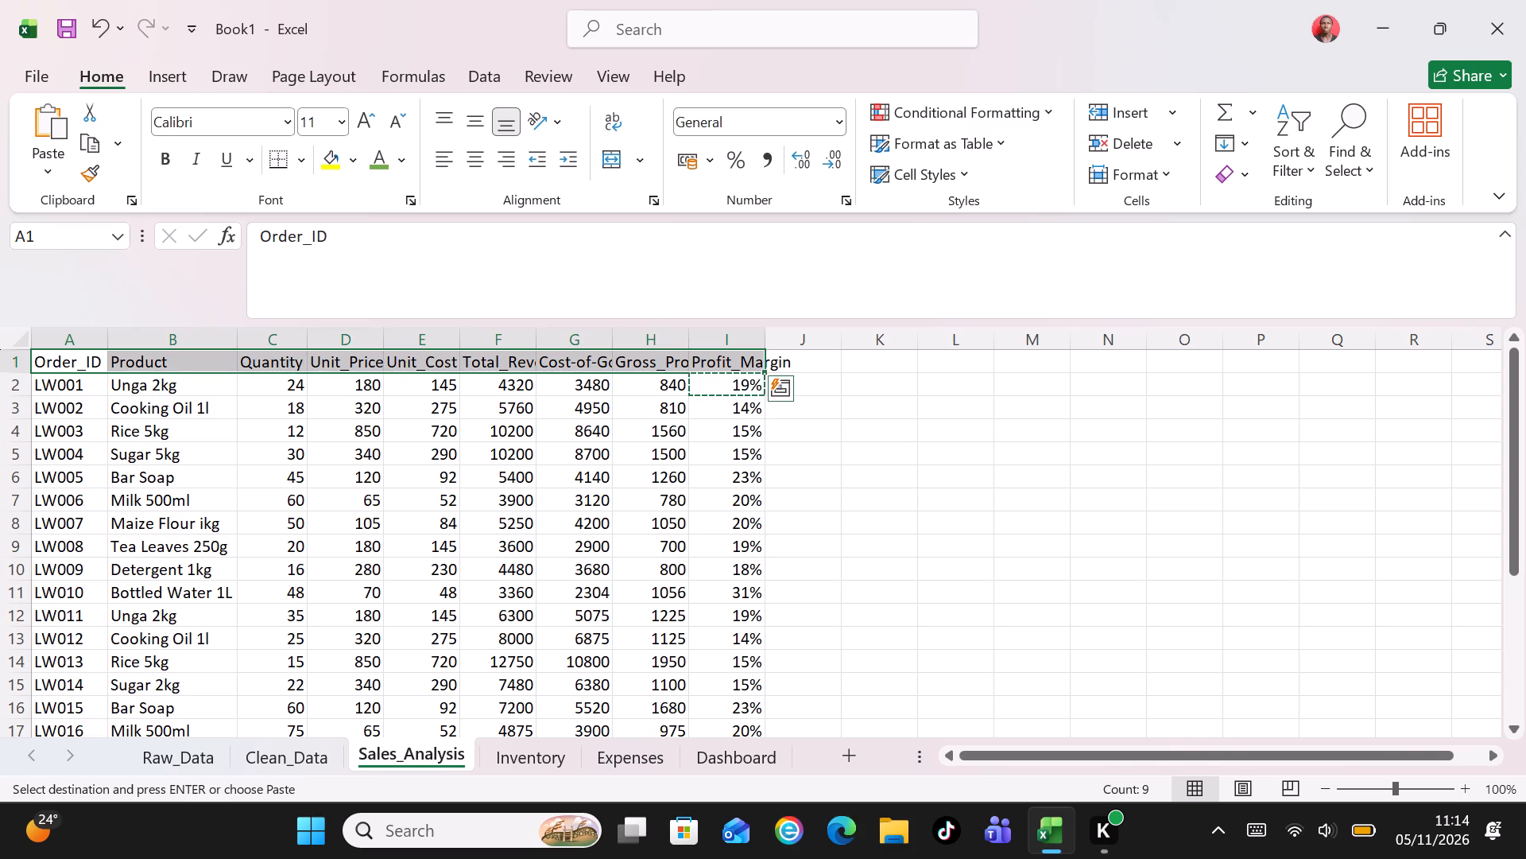
{"action": "key", "text": "ctrl+b"}
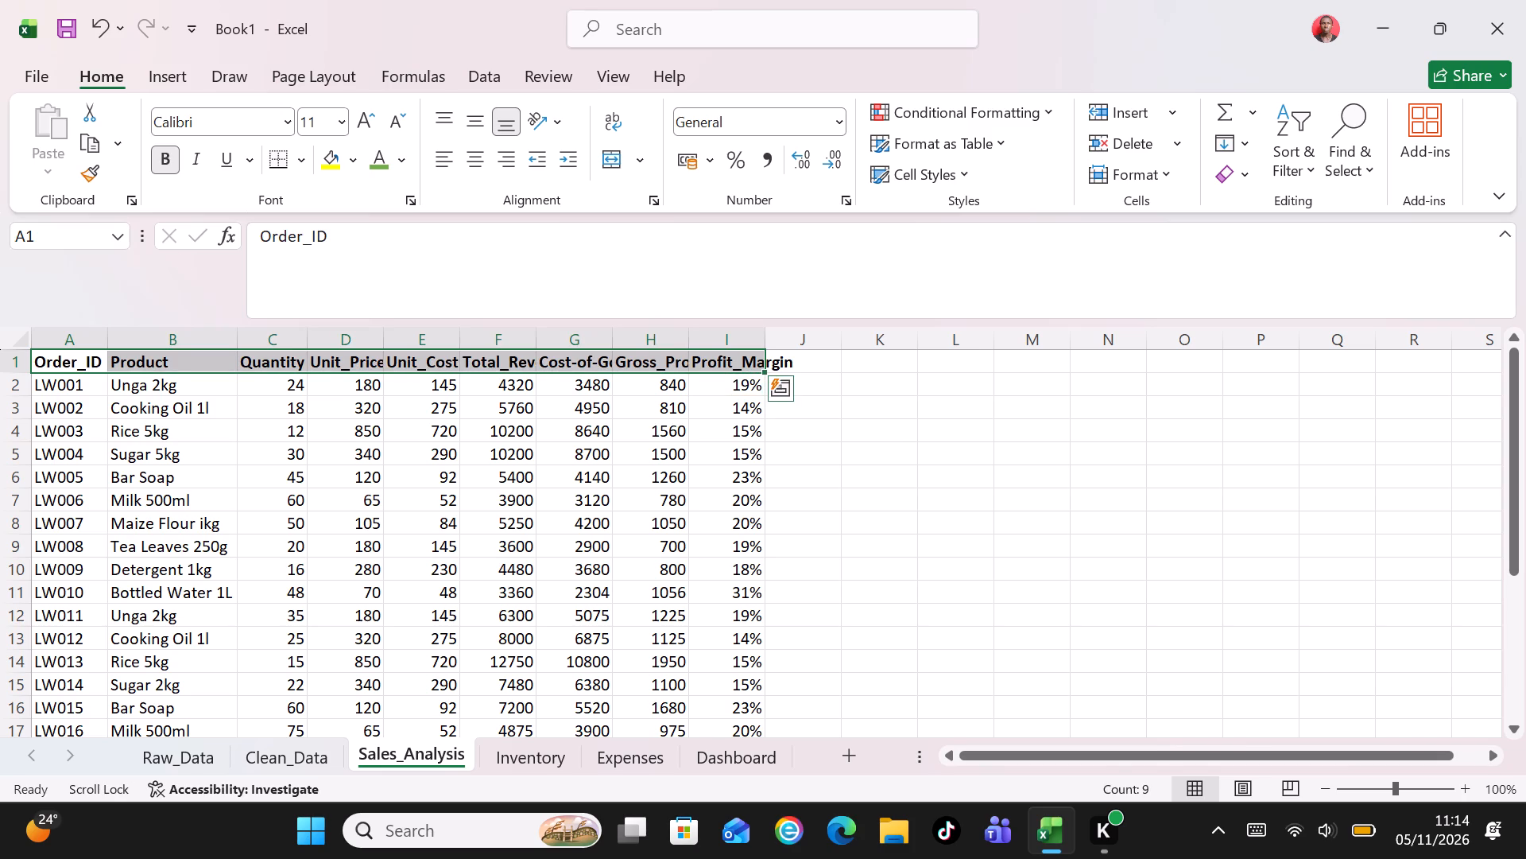
{"action": "left_click", "coordinate": [399, 154]}
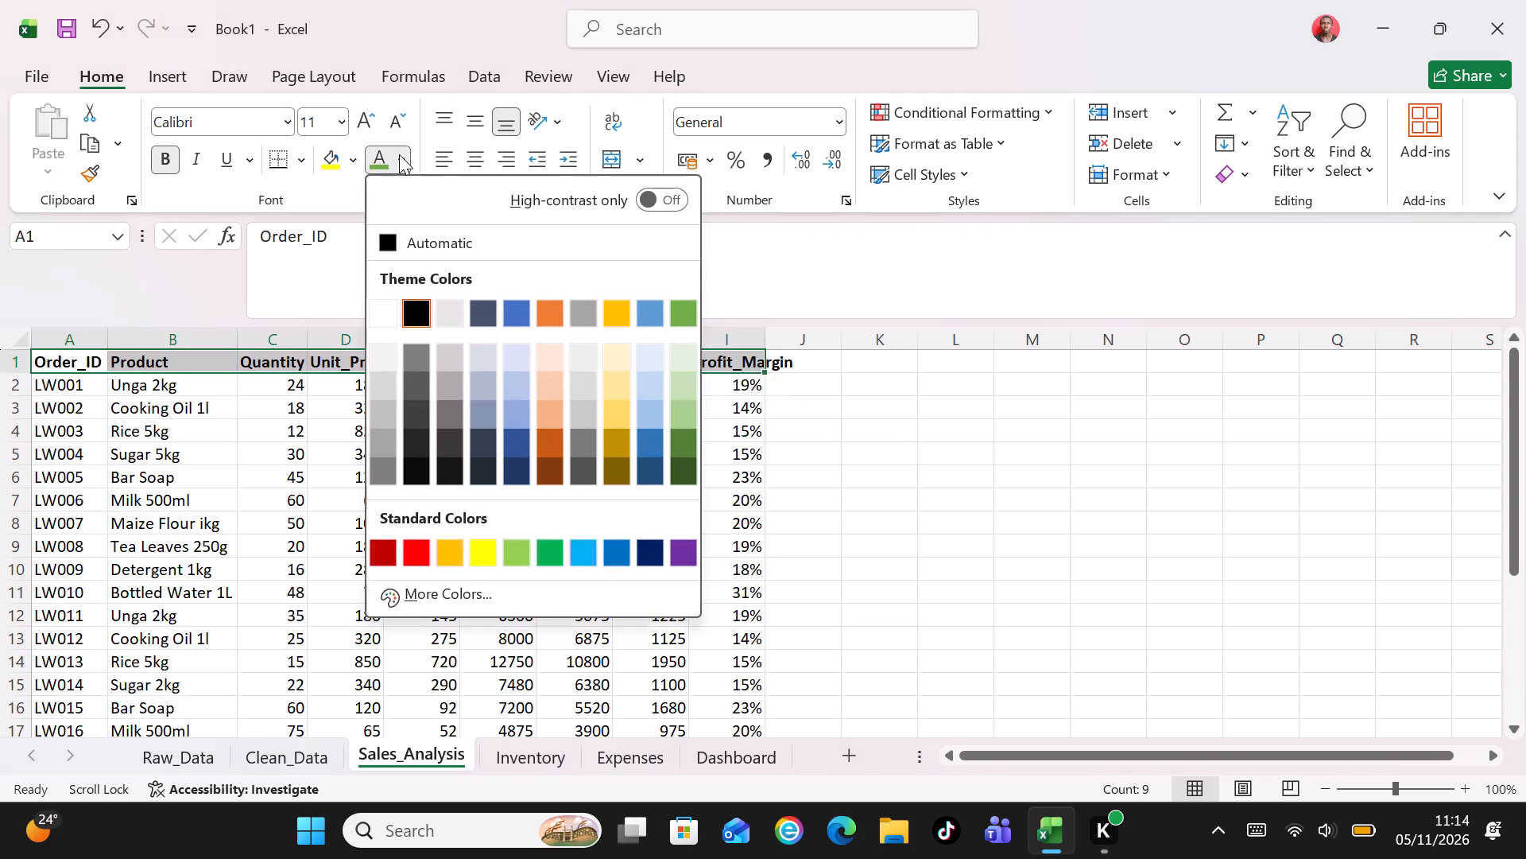
{"action": "left_click", "coordinate": [510, 554]}
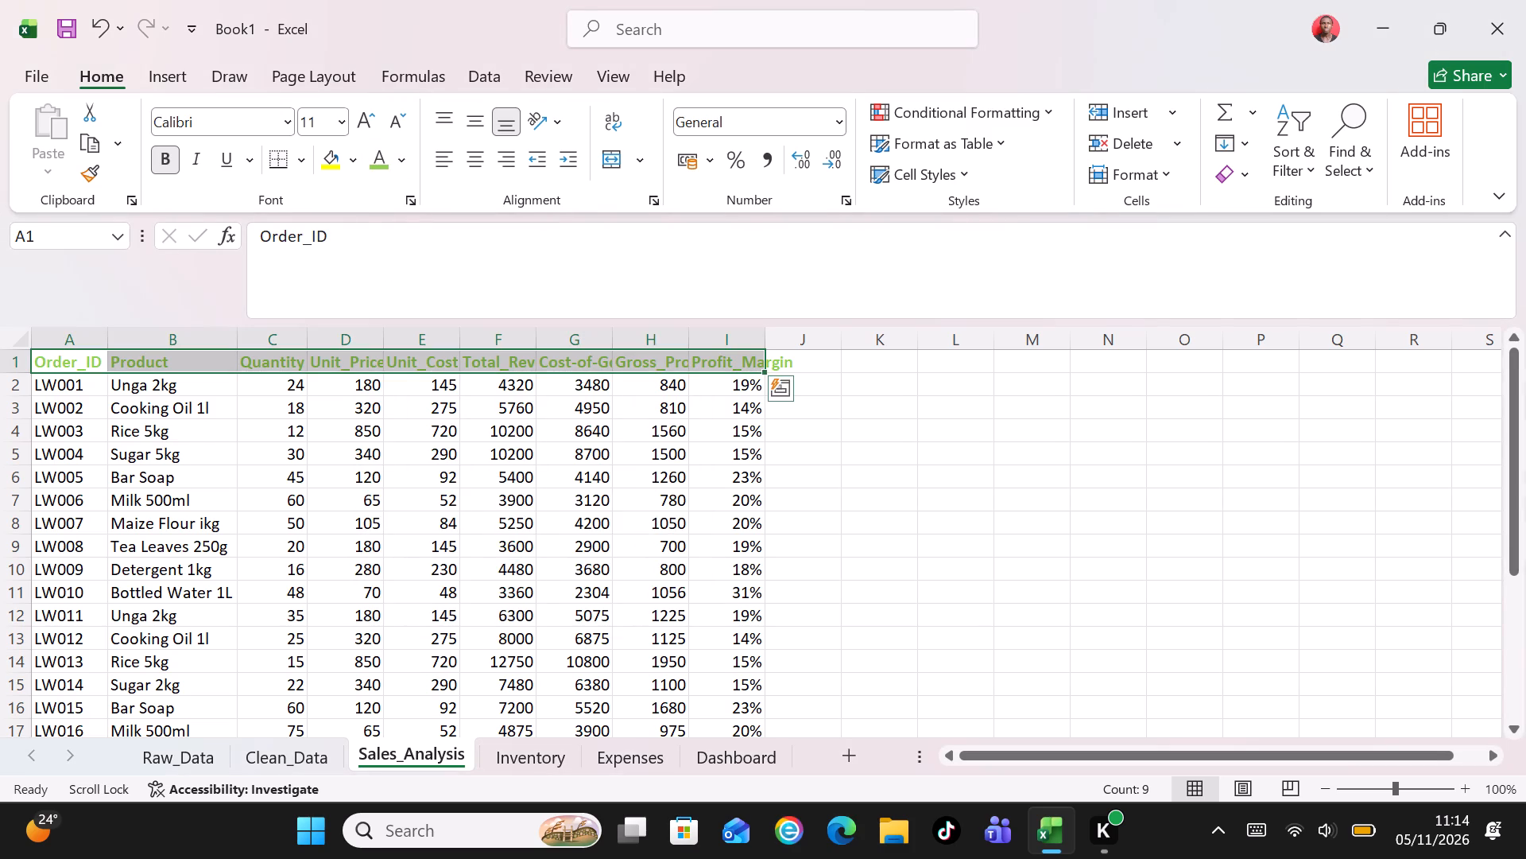